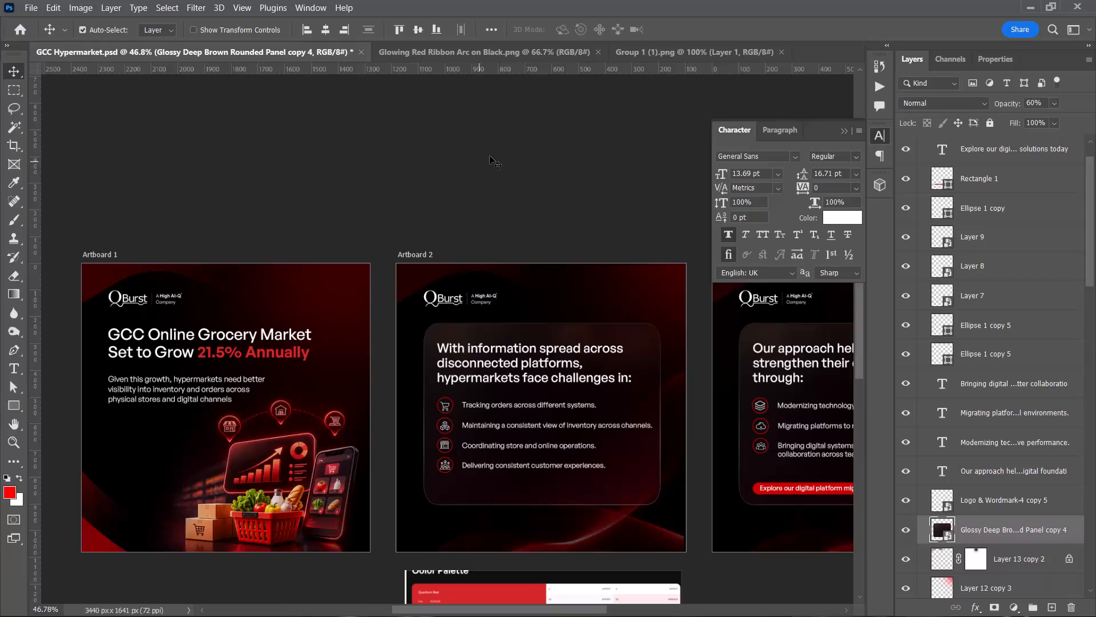
Close the Glowing Red Ribbon Arc on Black.png and Group 1 (1).png documents.
key(space)
drag(497, 150, 458, 141)
click(582, 54)
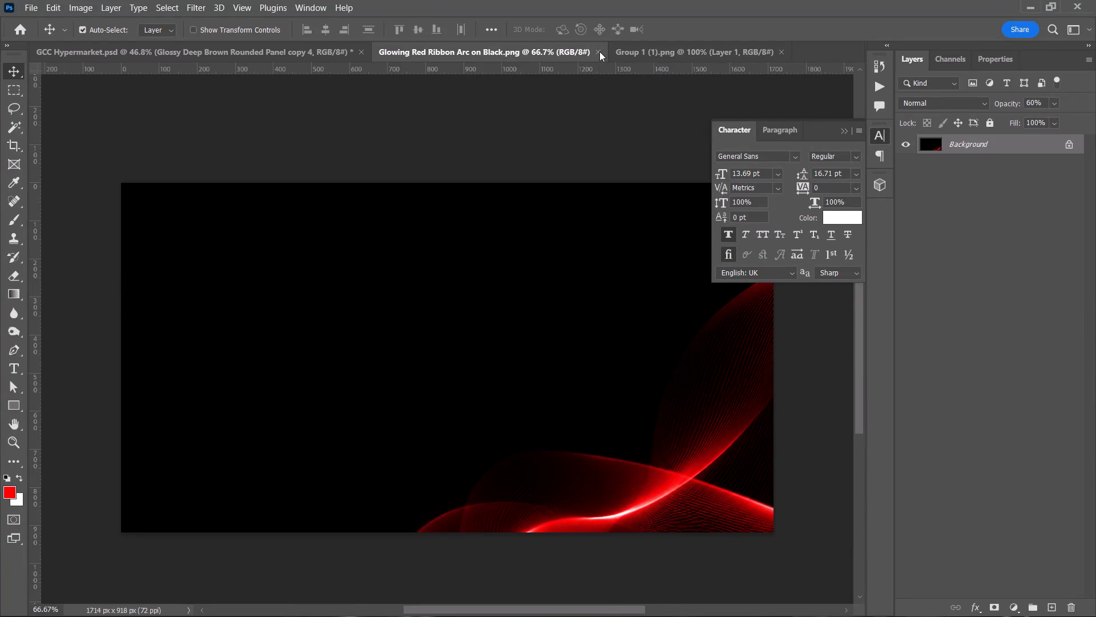
click(599, 51)
click(512, 49)
click(542, 54)
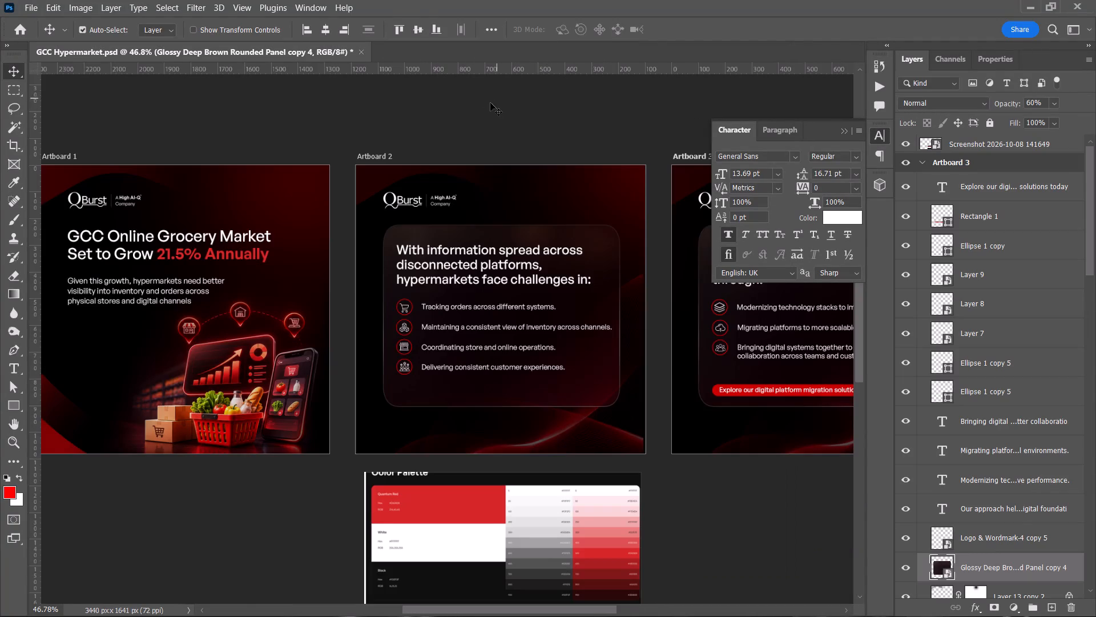
Delete the colour palette screenshot layer below Artboard 2.
alt+scroll(473, 117, down, 4)
click(474, 446)
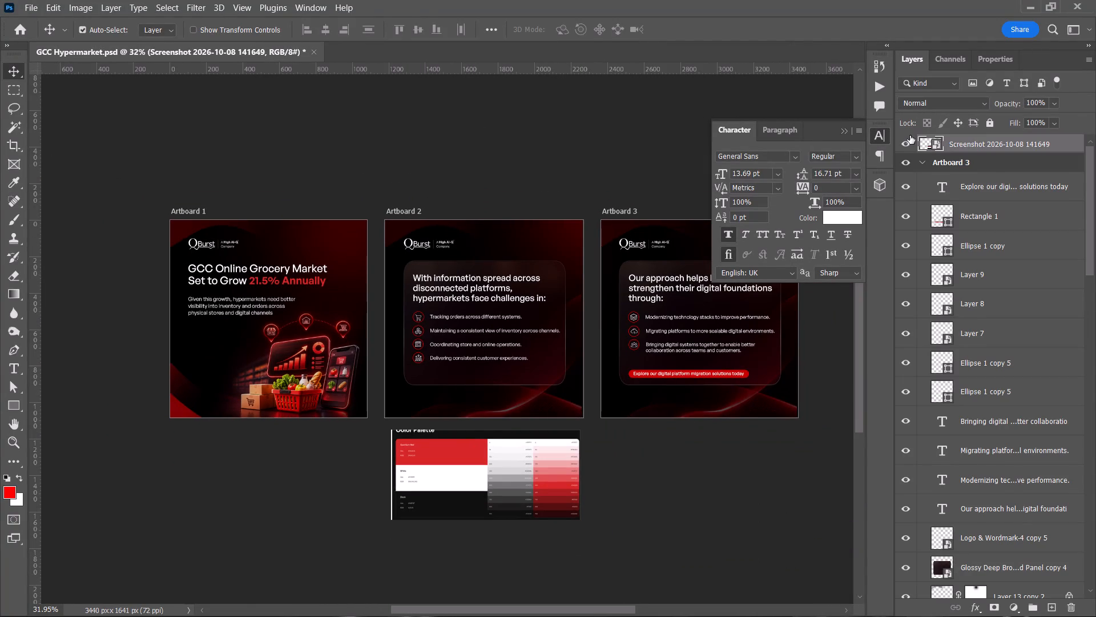
click(906, 141)
click(958, 139)
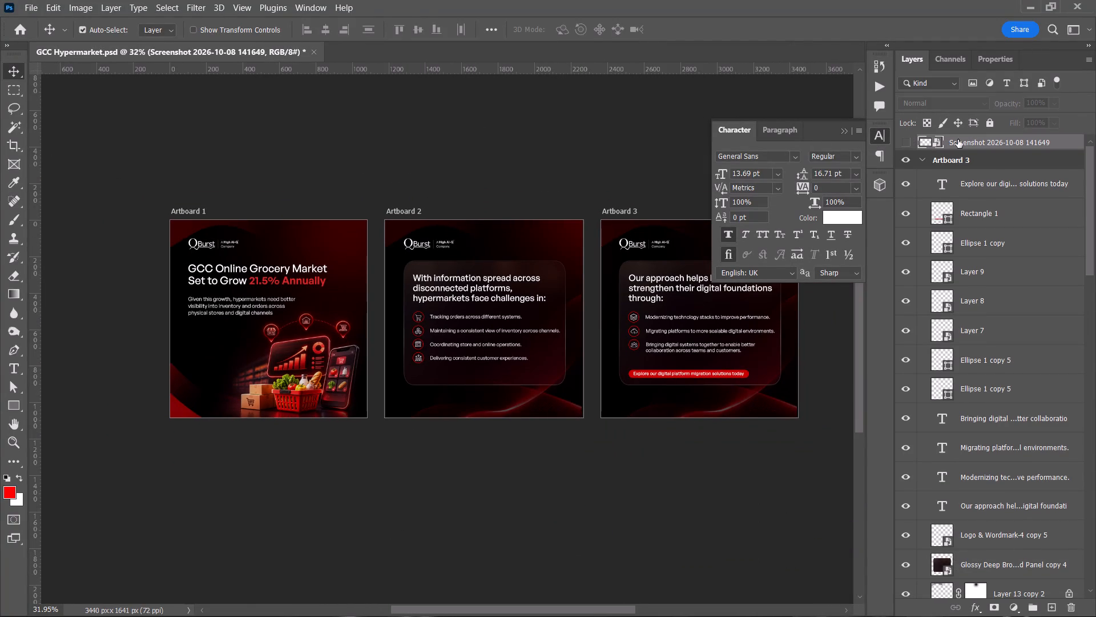
key(BackSpace)
click(543, 158)
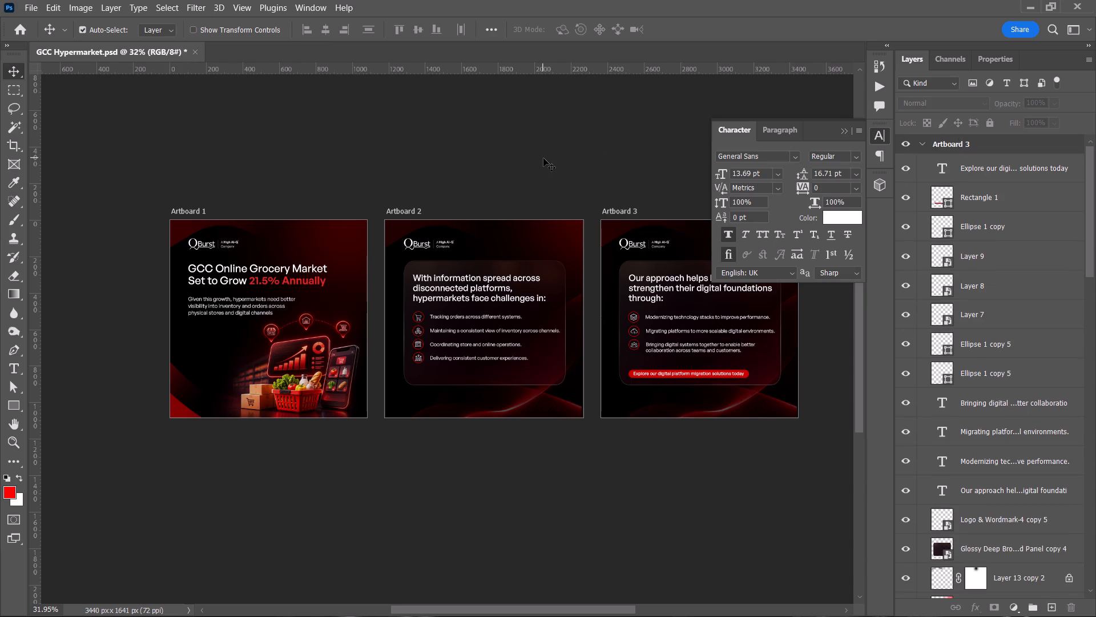
Save the GCC Hypermarket.psd document.
key(ctrl+s)
key(space)
key(space)
key(space)
key(space)
key(space)
key(space)
key(space)
key(space)
key(space)
key(space)
key(space)
key(space)
key(space)
key(space)
key(space)
key(space)
key(space)
key(space)
key(space)
key(space)
drag(495, 148, 441, 150)
drag(428, 159, 358, 179)
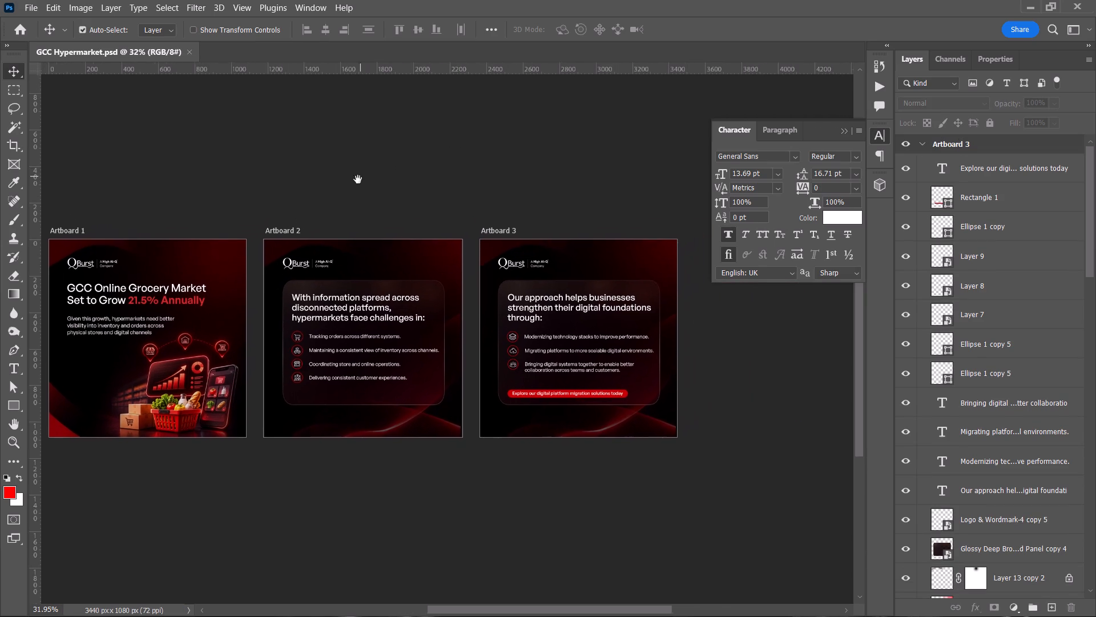
drag(358, 179, 367, 209)
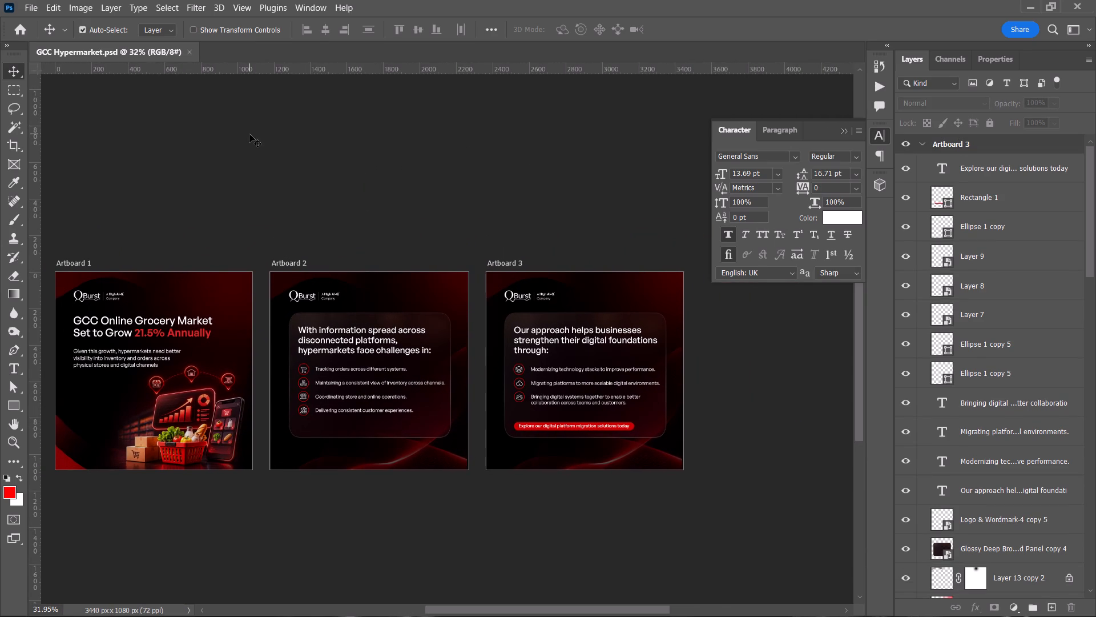
Create a new 1080 x 1080 px document at 72 pixels/inch with a white background.
key(ctrl+n)
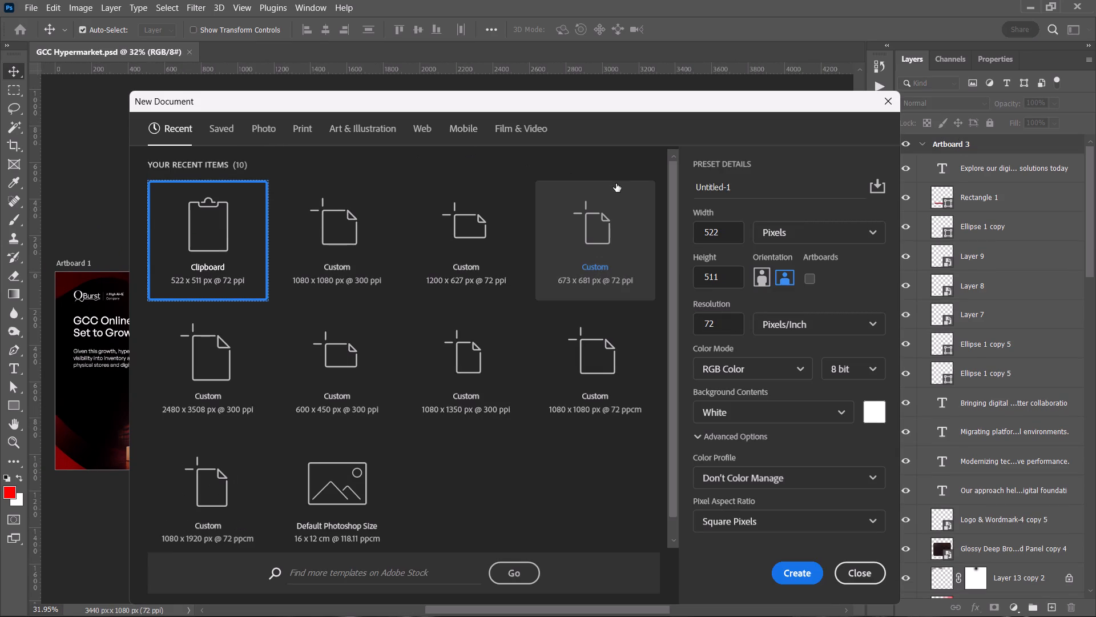
click(344, 242)
drag(722, 322, 694, 320)
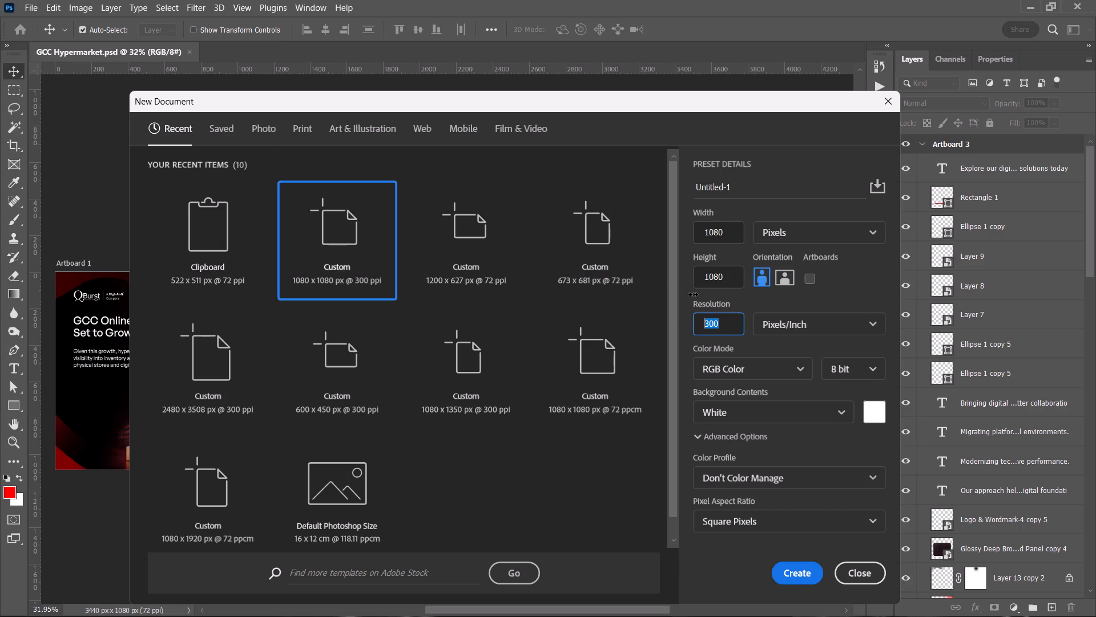
text(75)
key(BackSpace)
key(2)
key(Return)
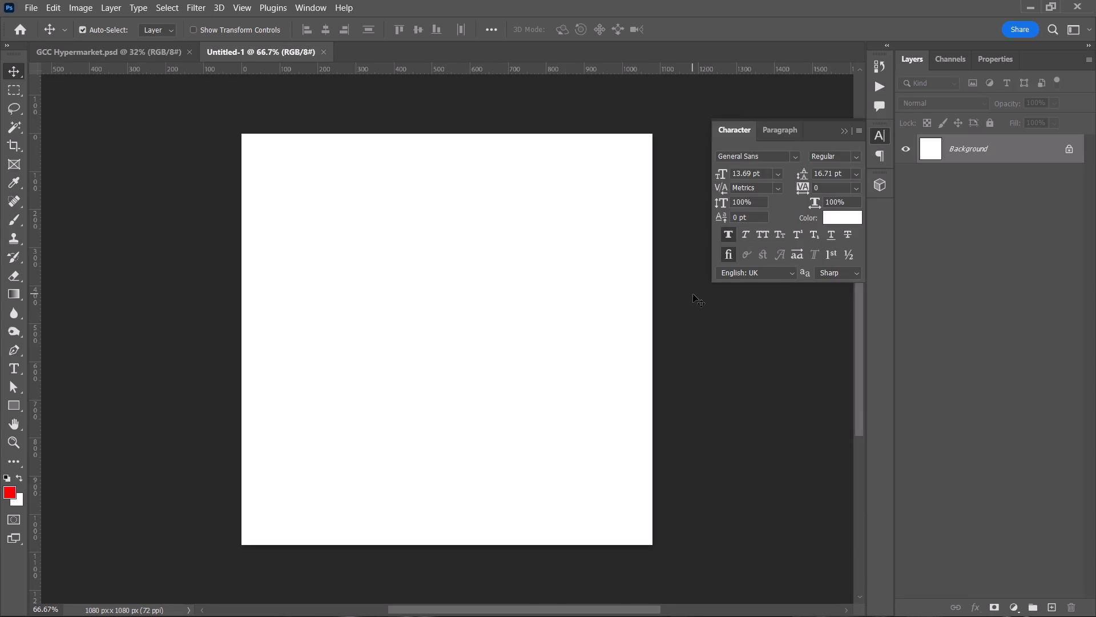
Add a solid colour fill layer in black (#000000) above the background.
click(1013, 607)
click(1025, 360)
drag(831, 245, 561, 328)
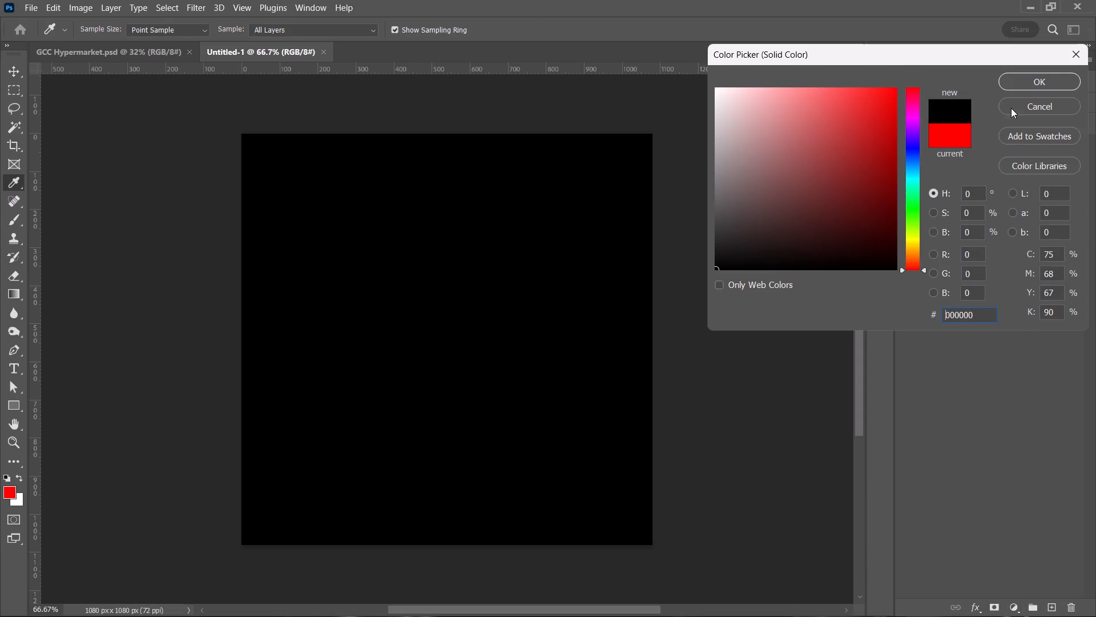
click(1056, 72)
click(789, 366)
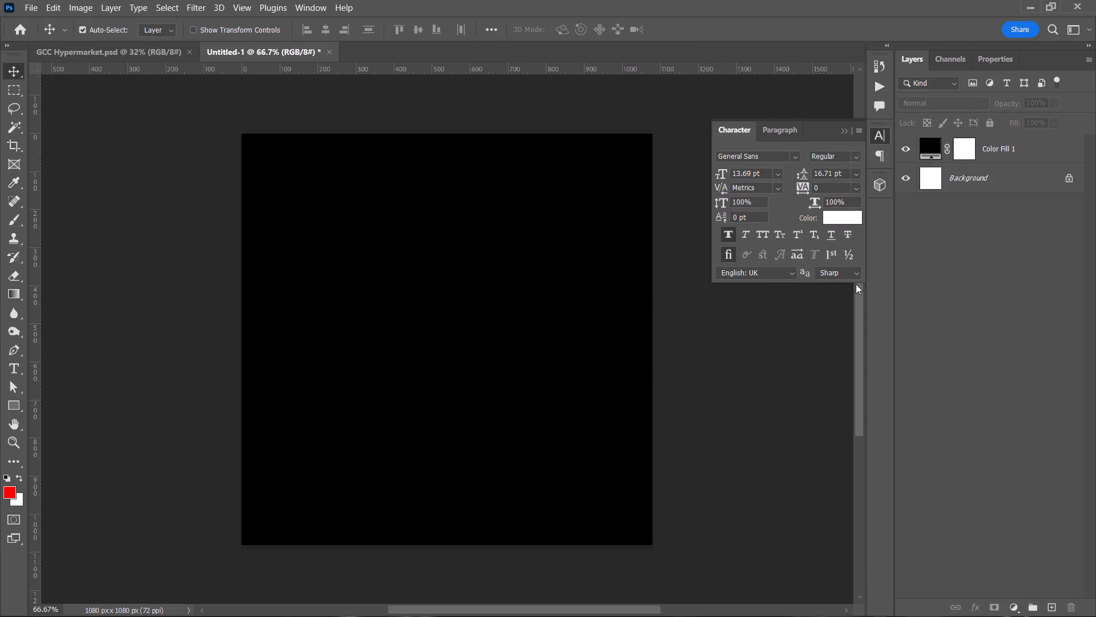
Lock the black colour fill layer.
click(1023, 146)
key(ctrl+slash)
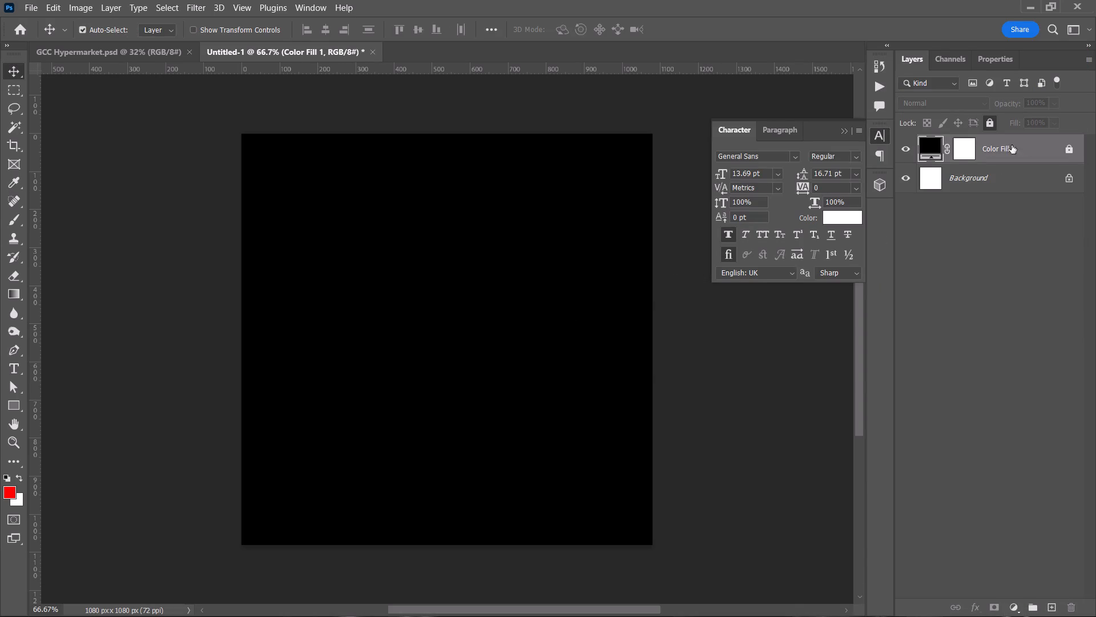
click(976, 190)
key(slash)
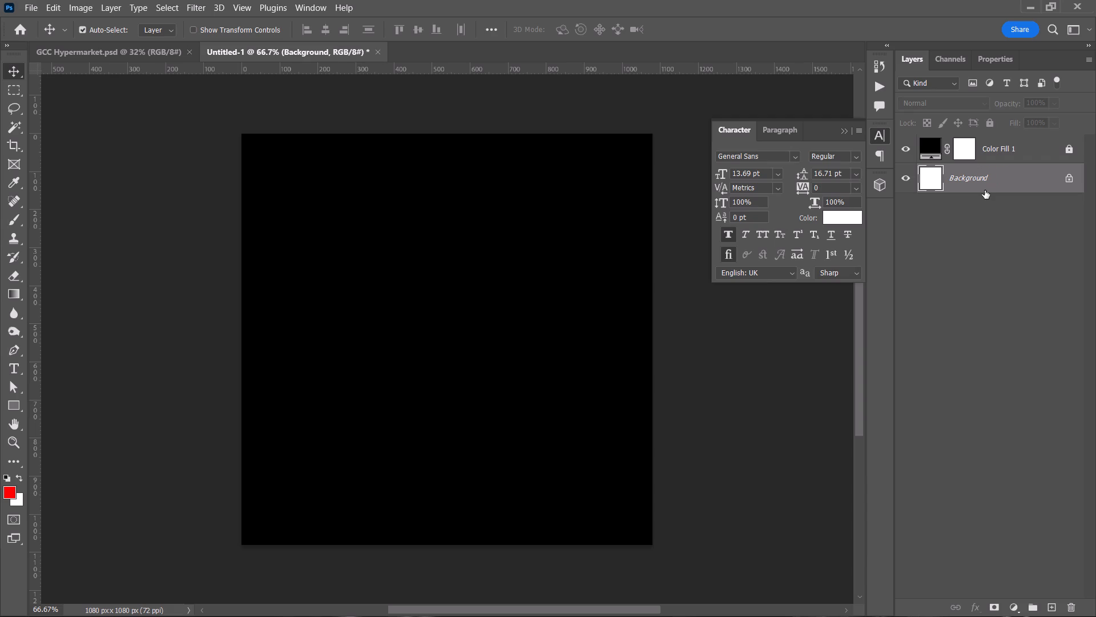
click(697, 340)
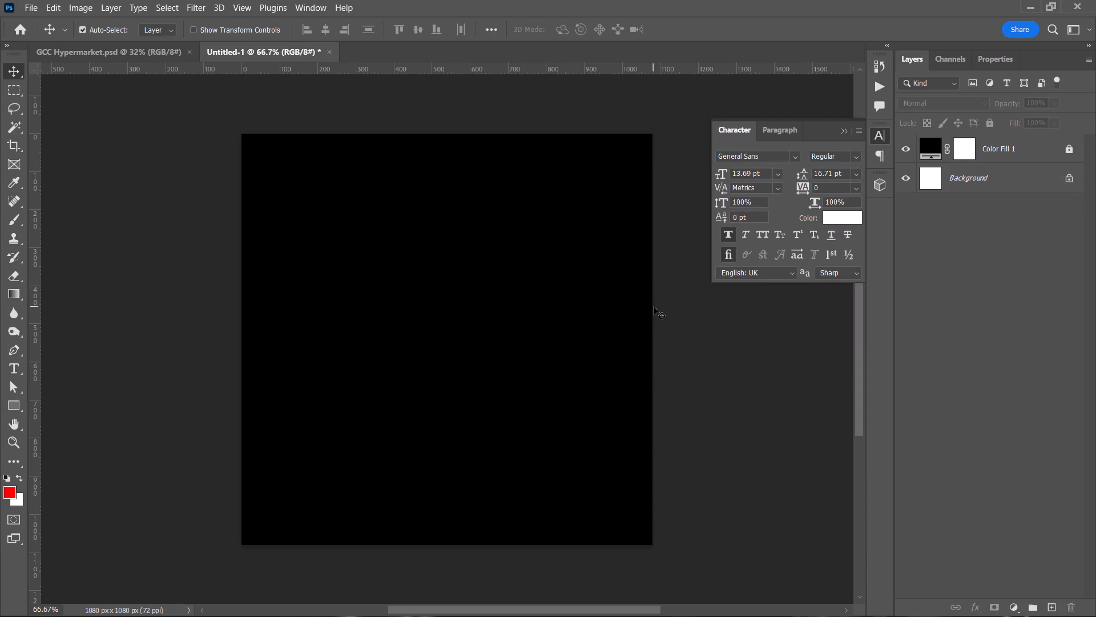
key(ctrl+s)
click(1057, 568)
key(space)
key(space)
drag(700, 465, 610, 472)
Switch from the new black document to another open application.
key(alt+Tab)
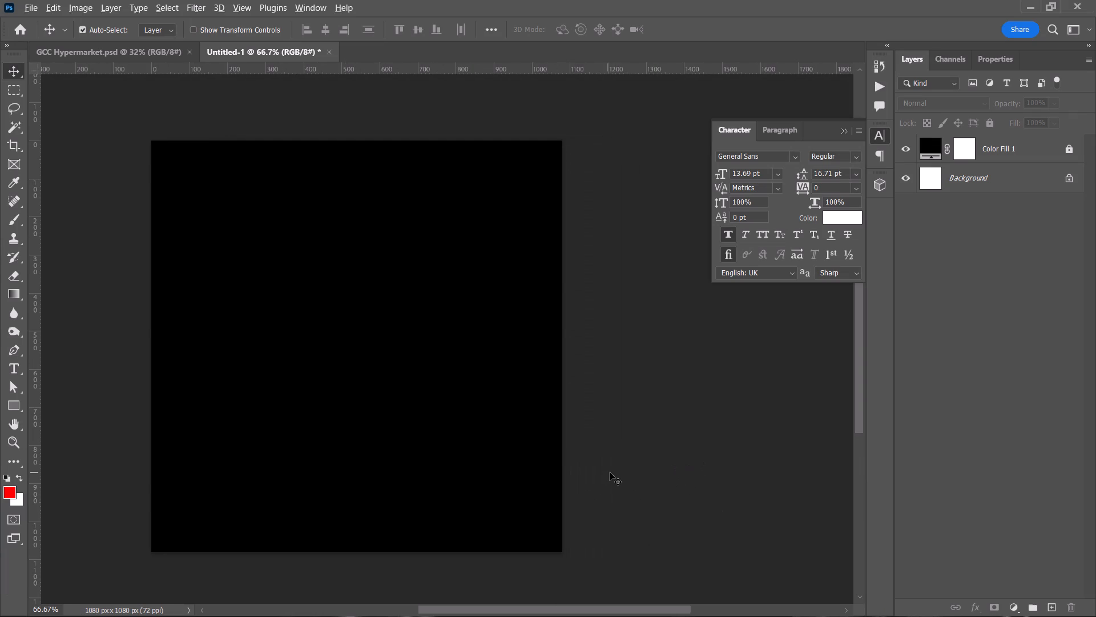
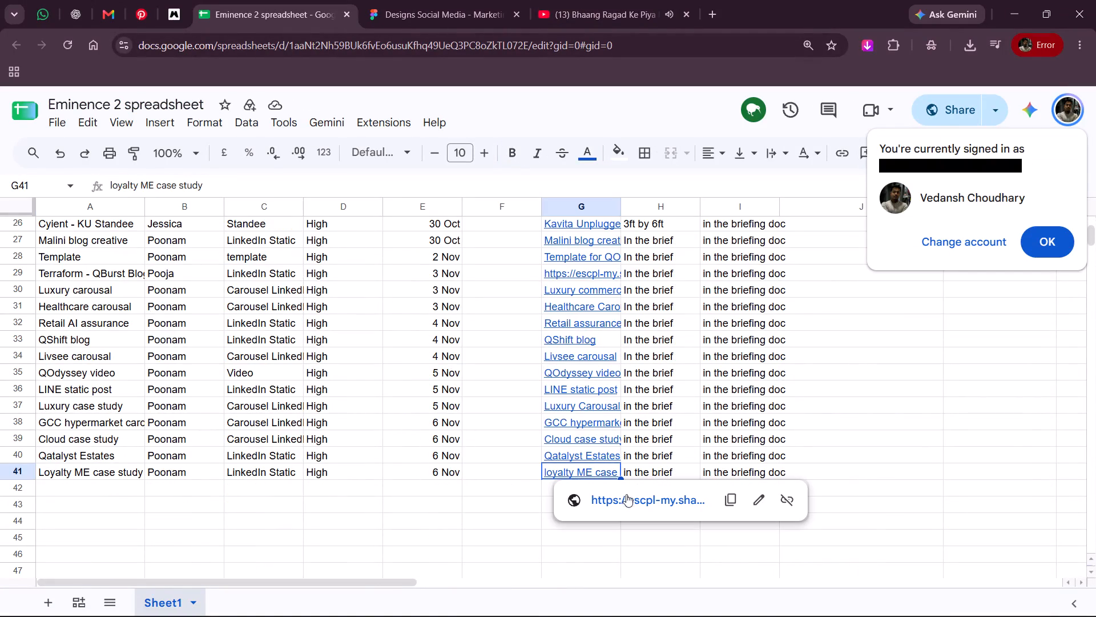
Open the loyalty ME case study brief linked in the Loyalty ME case study row of the spreadsheet.
click(630, 499)
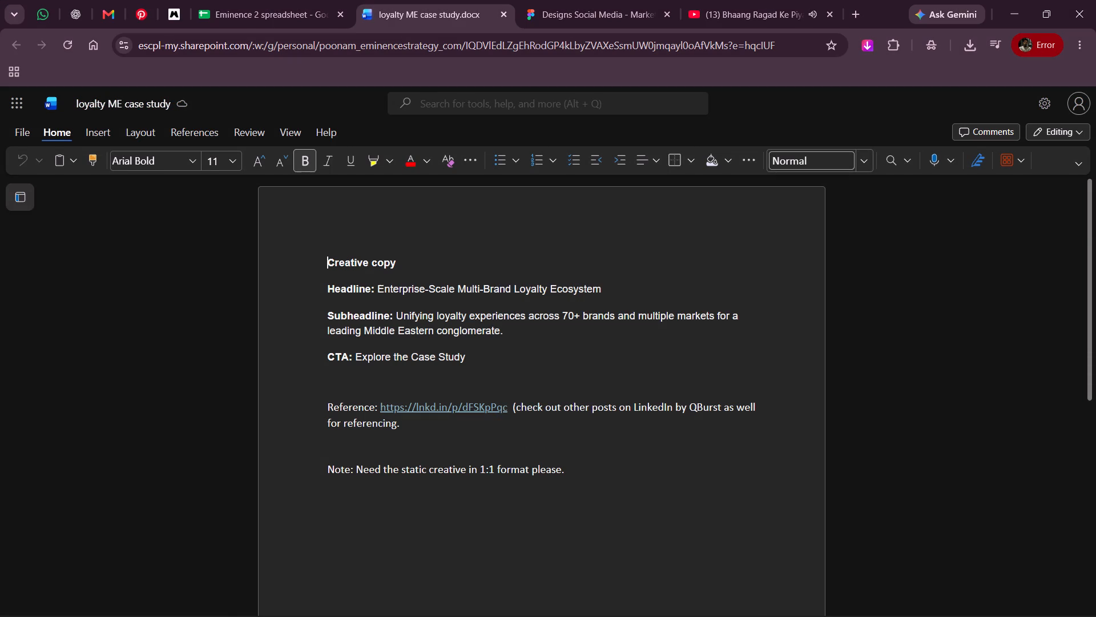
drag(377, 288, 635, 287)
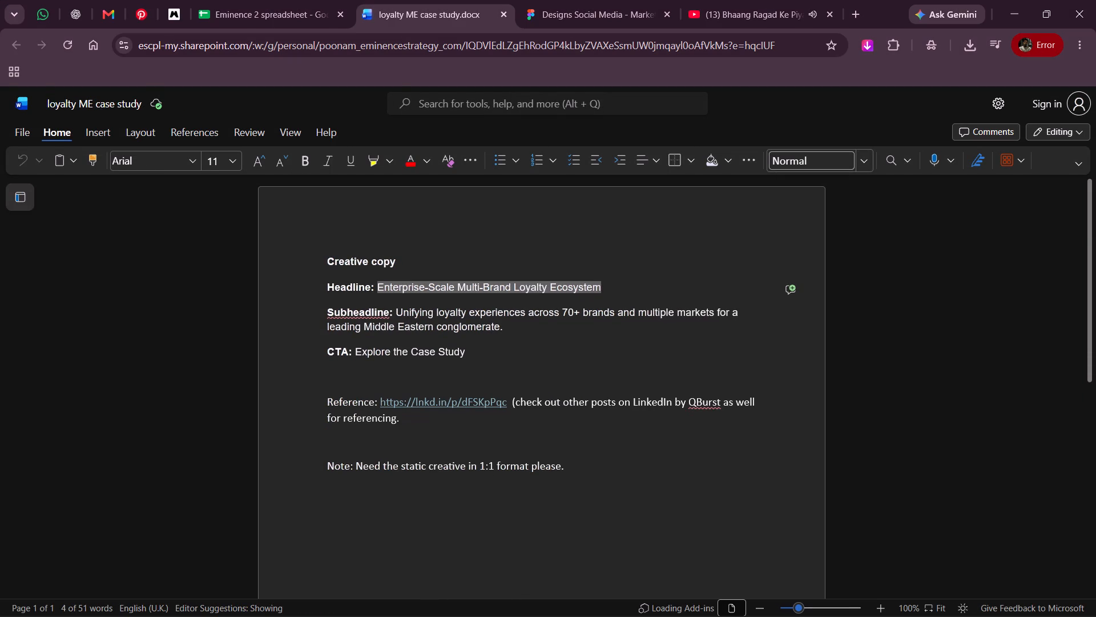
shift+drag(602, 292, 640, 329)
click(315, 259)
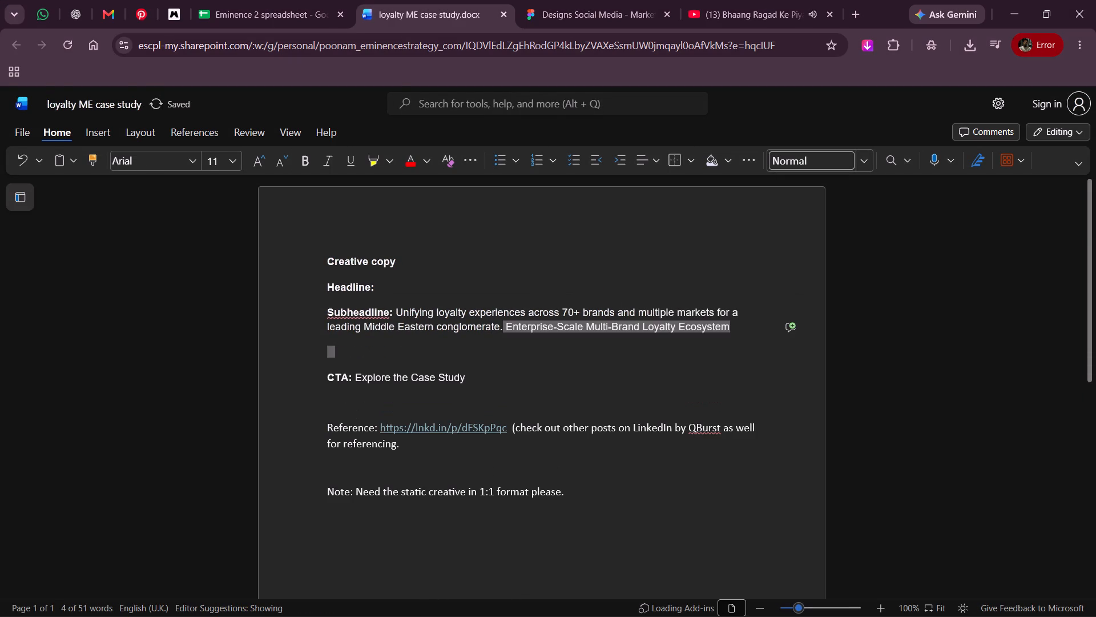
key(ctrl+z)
Copy the brief's whole creative copy block, from the Creative copy heading through the CTA line.
click(311, 251)
drag(323, 257, 329, 259)
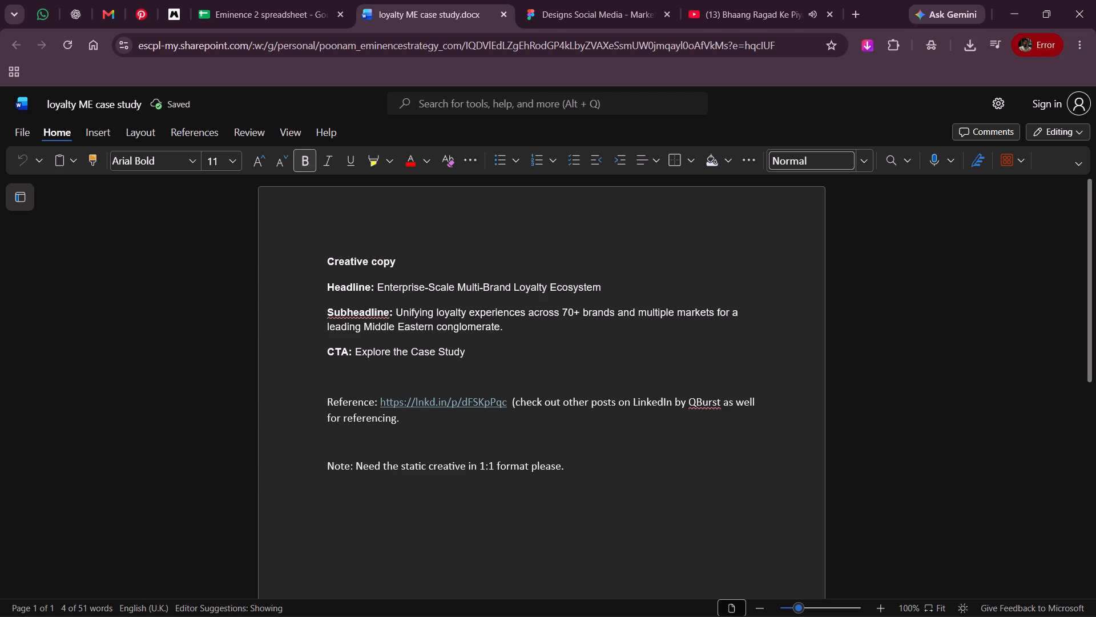
drag(329, 259, 557, 355)
key(ctrl+c)
click(557, 355)
Open the LinkedIn reference post linked in the brief.
click(426, 399)
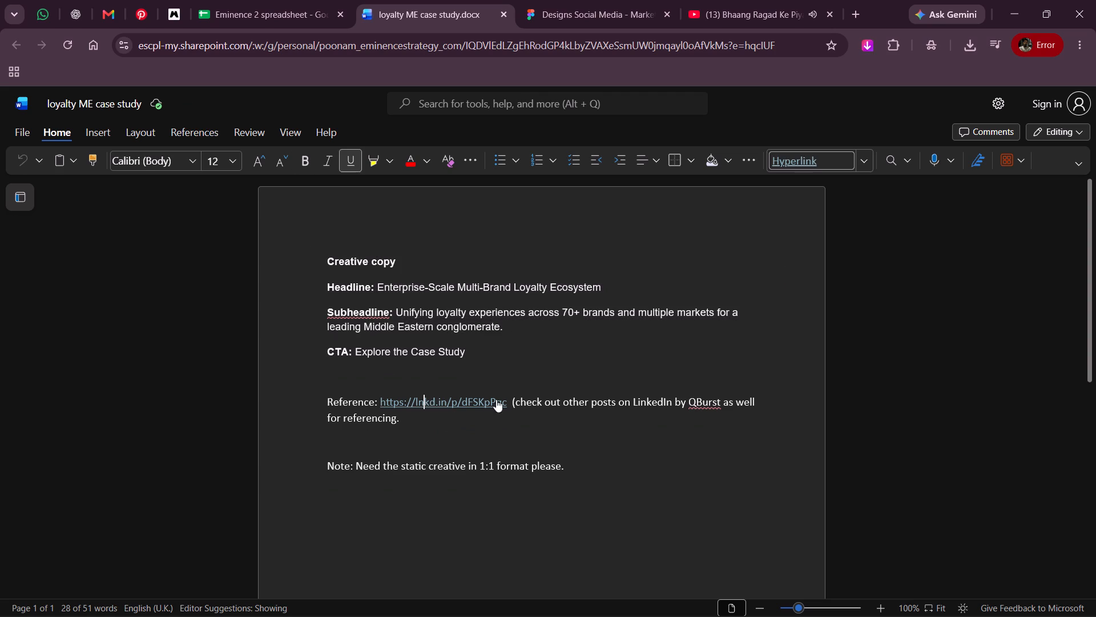
click(505, 426)
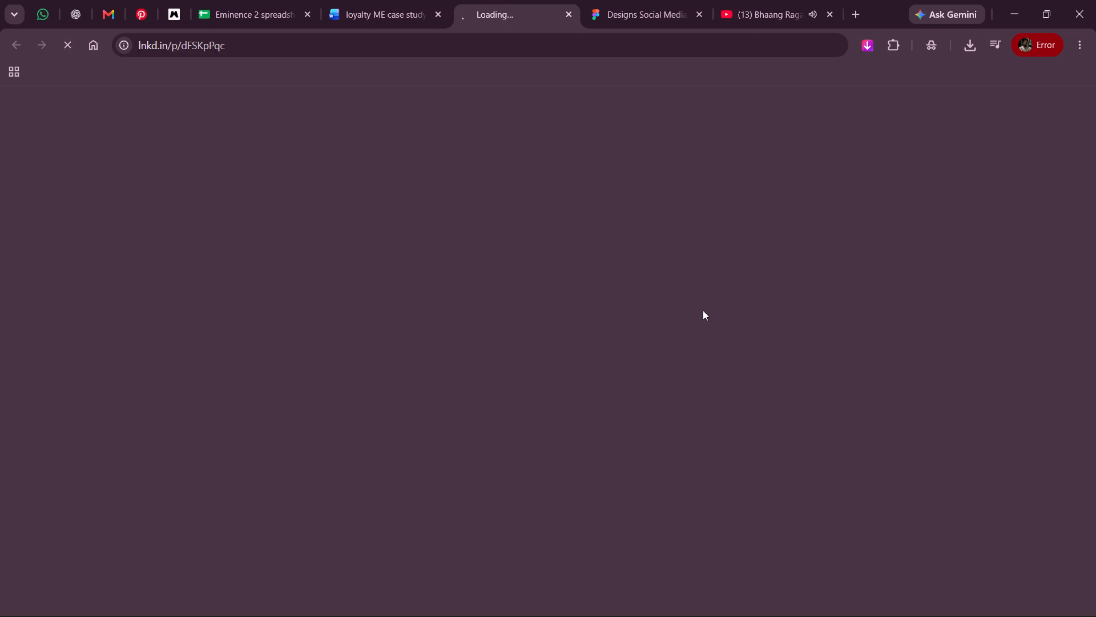
scroll(703, 310, down, 3)
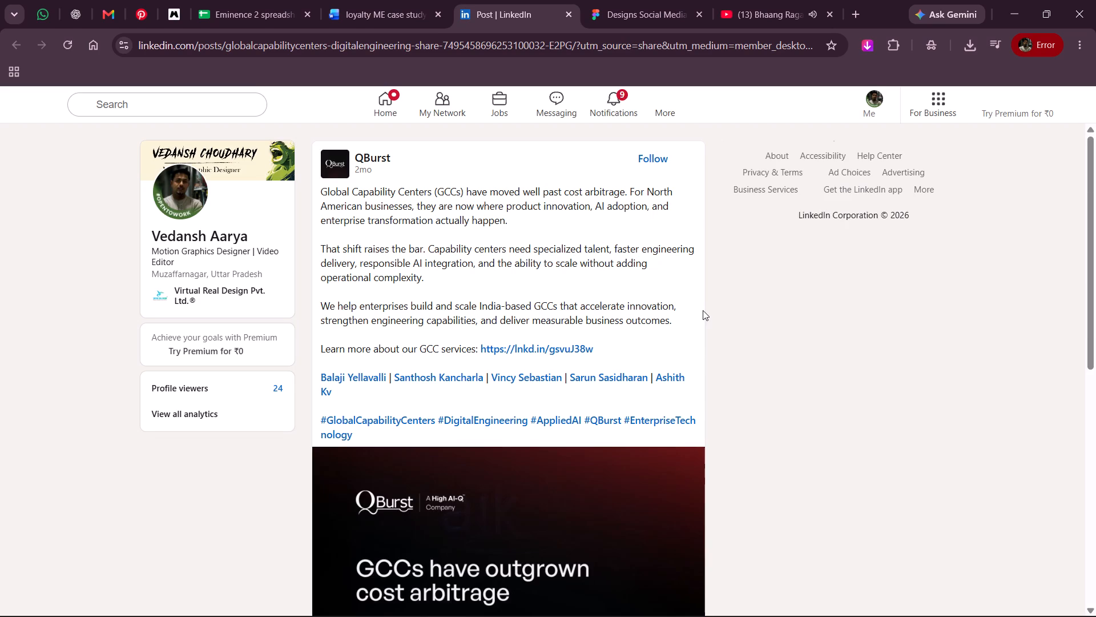
scroll(654, 378, down, 2)
scroll(651, 378, up, 1)
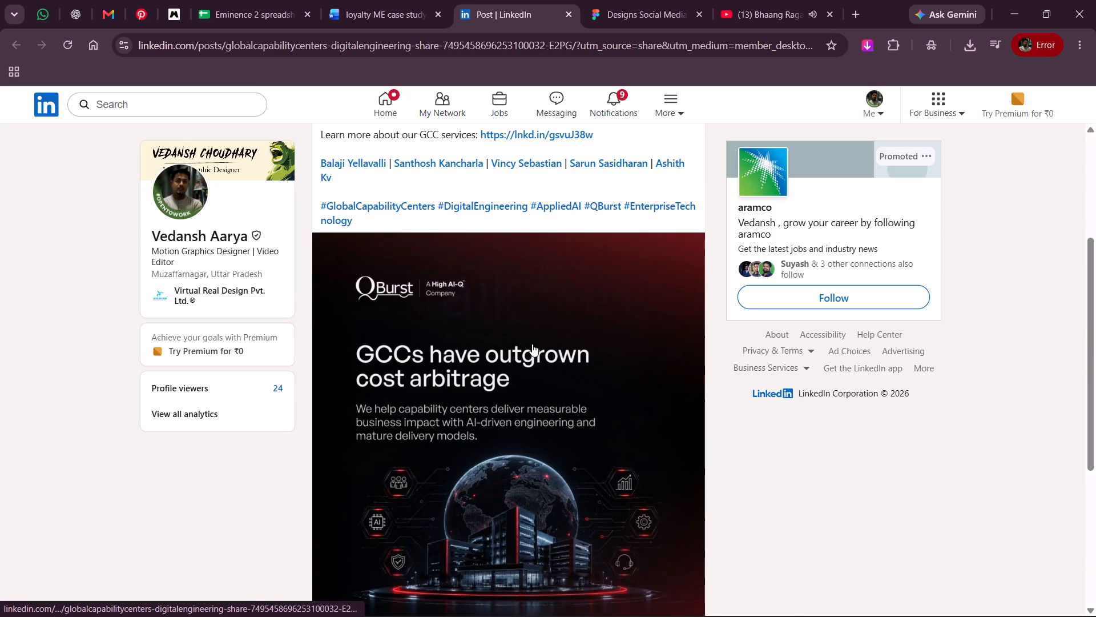
scroll(531, 343, down, 2)
key(Print)
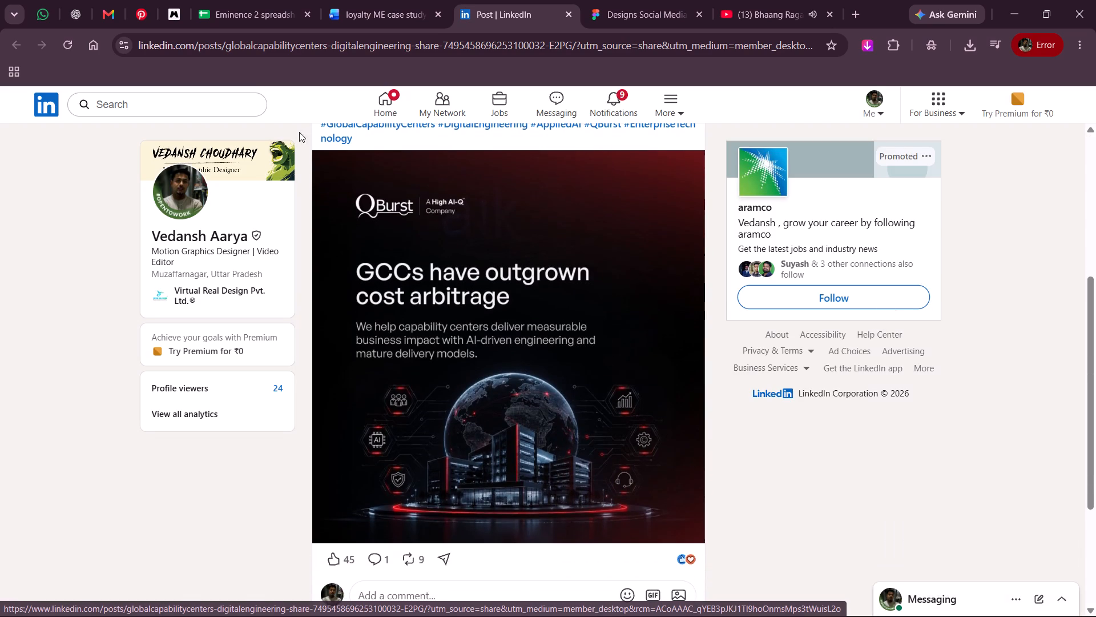
drag(312, 150, 678, 499)
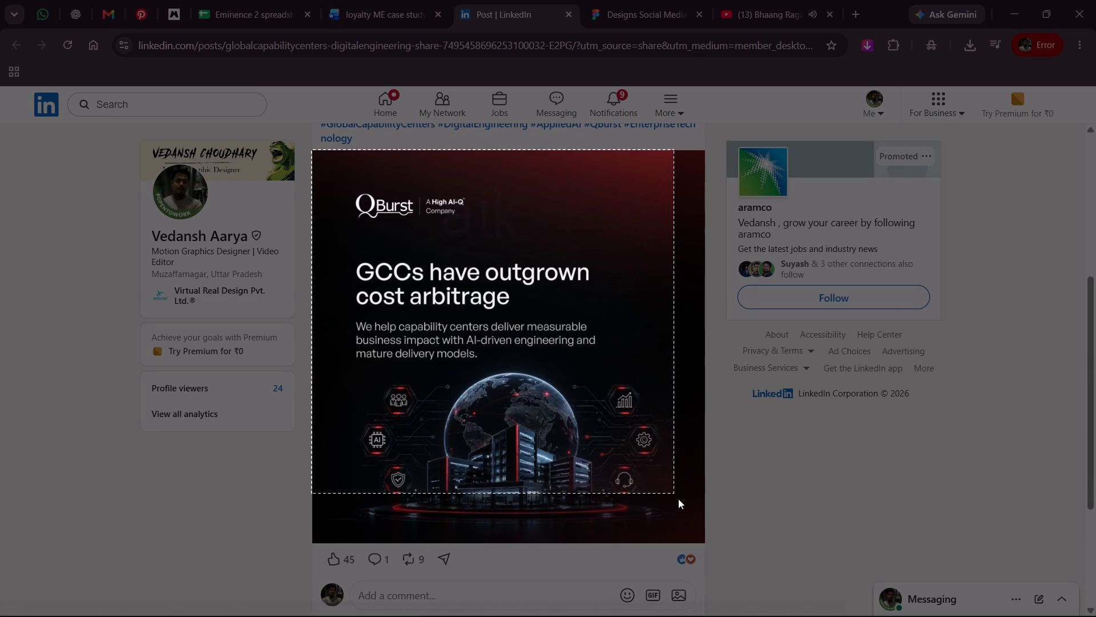
drag(678, 499, 704, 543)
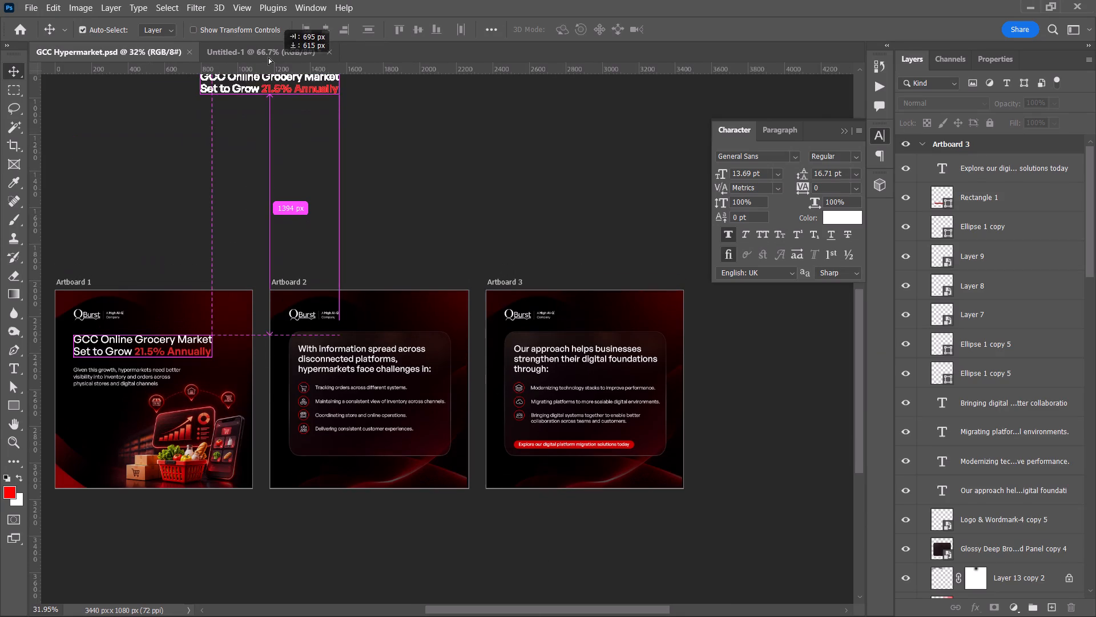
alt+drag(268, 57, 272, 279)
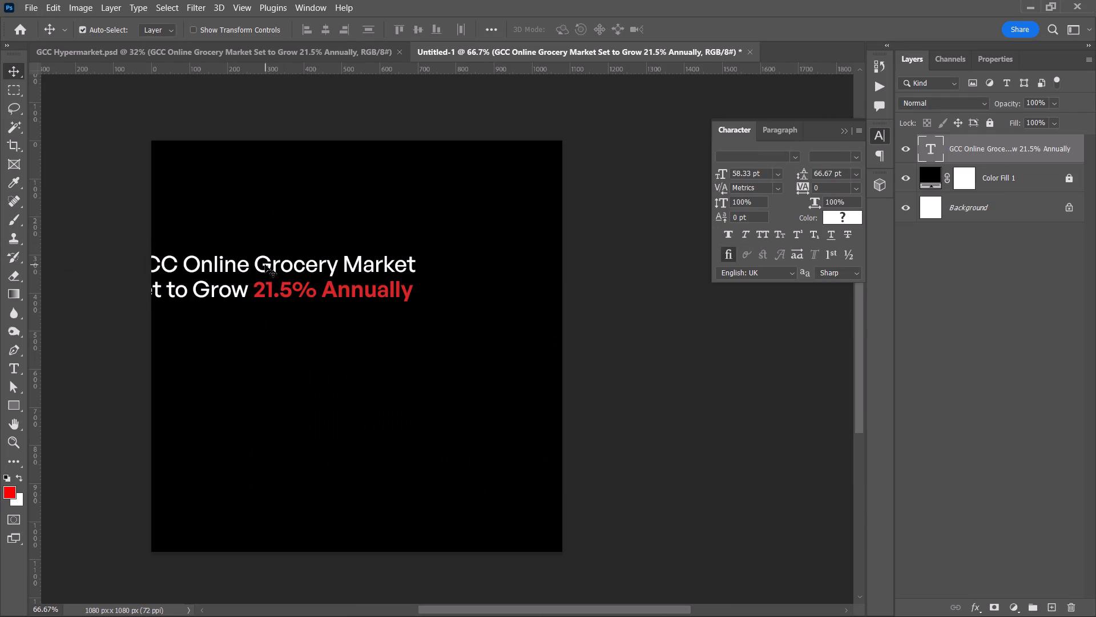
drag(265, 265, 336, 245)
click(346, 379)
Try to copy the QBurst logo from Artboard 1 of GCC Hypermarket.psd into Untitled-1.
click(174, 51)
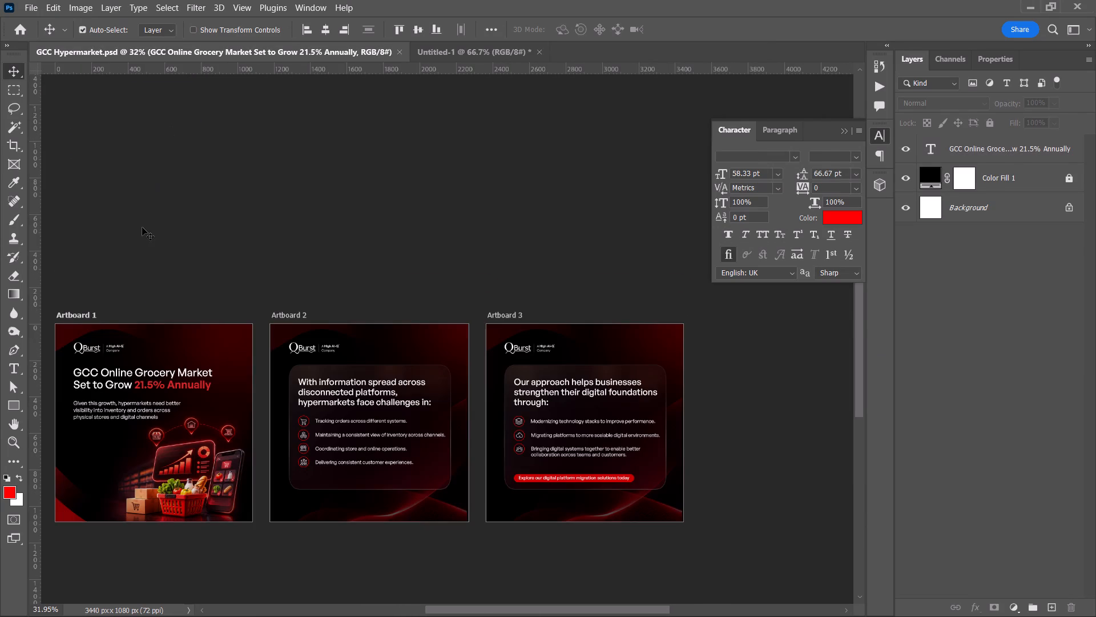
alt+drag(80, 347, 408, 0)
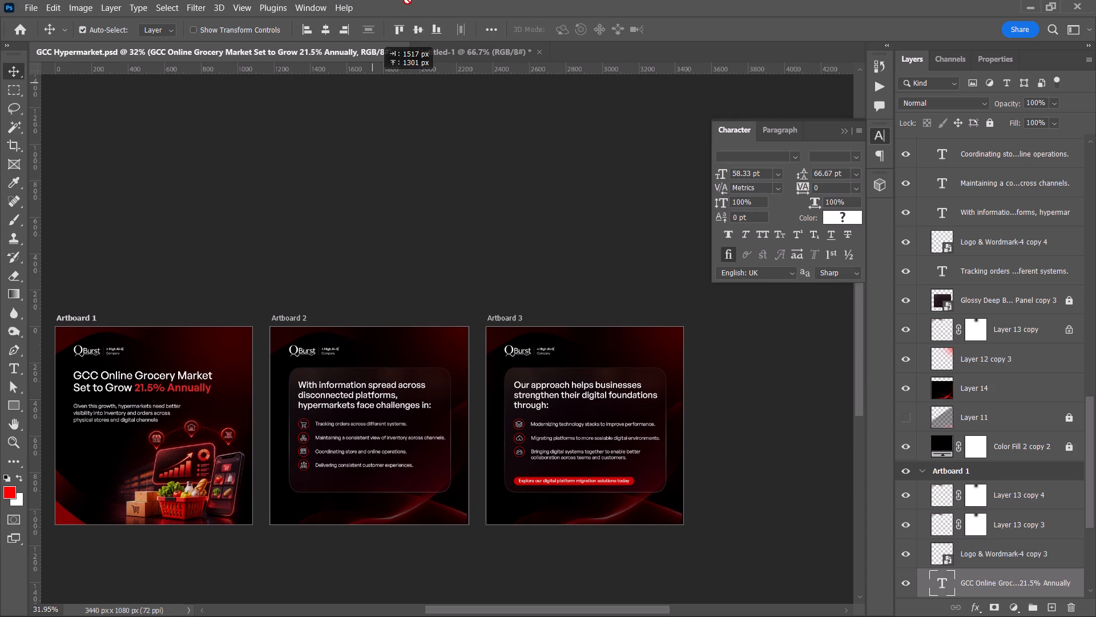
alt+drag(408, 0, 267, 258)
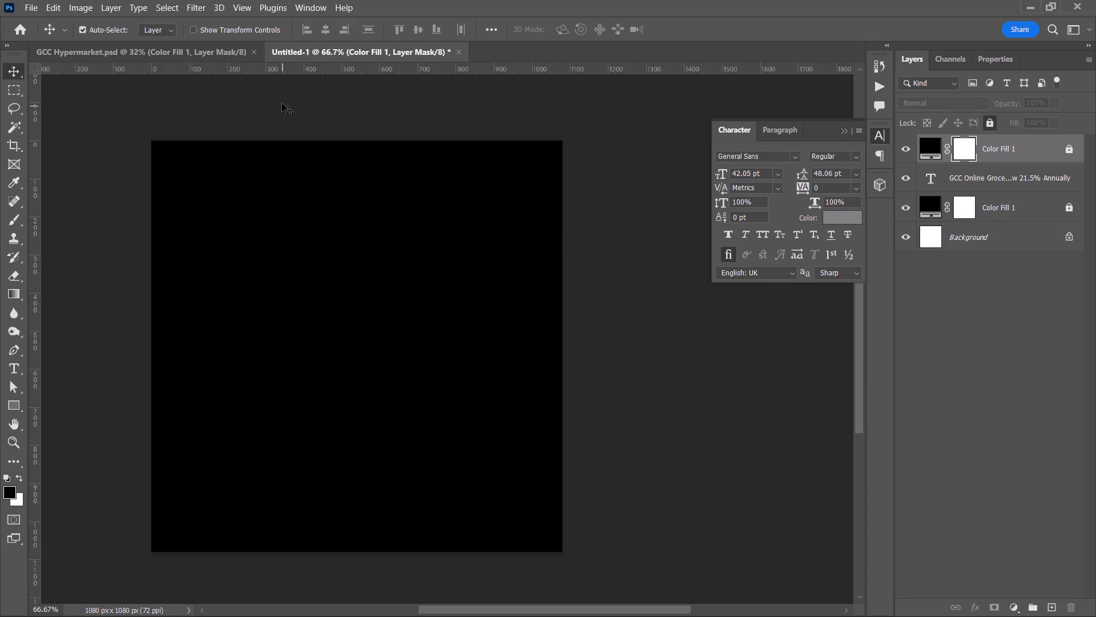
Copy the QBurst logo and wordmark from Artboard 1 of GCC Hypermarket.psd into the upper-left area of the Untitled-1 canvas.
click(168, 55)
alt+scroll(138, 319, up, 9)
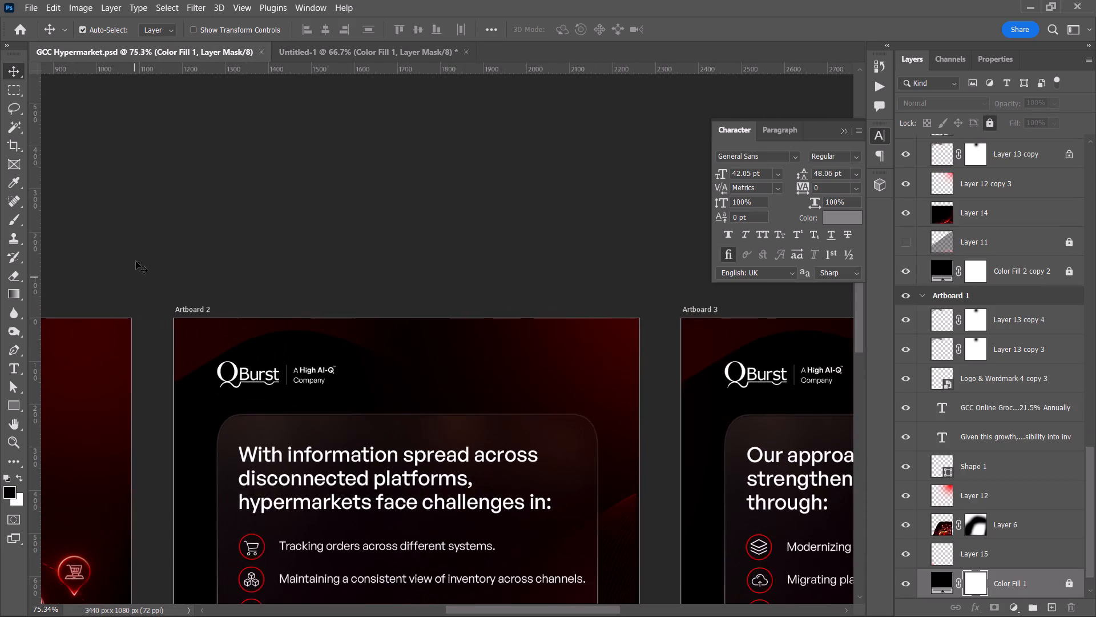
key(space)
key(space)
key(space)
drag(135, 255, 499, 252)
alt+scroll(188, 384, up, 4)
key(space)
drag(87, 361, 183, 366)
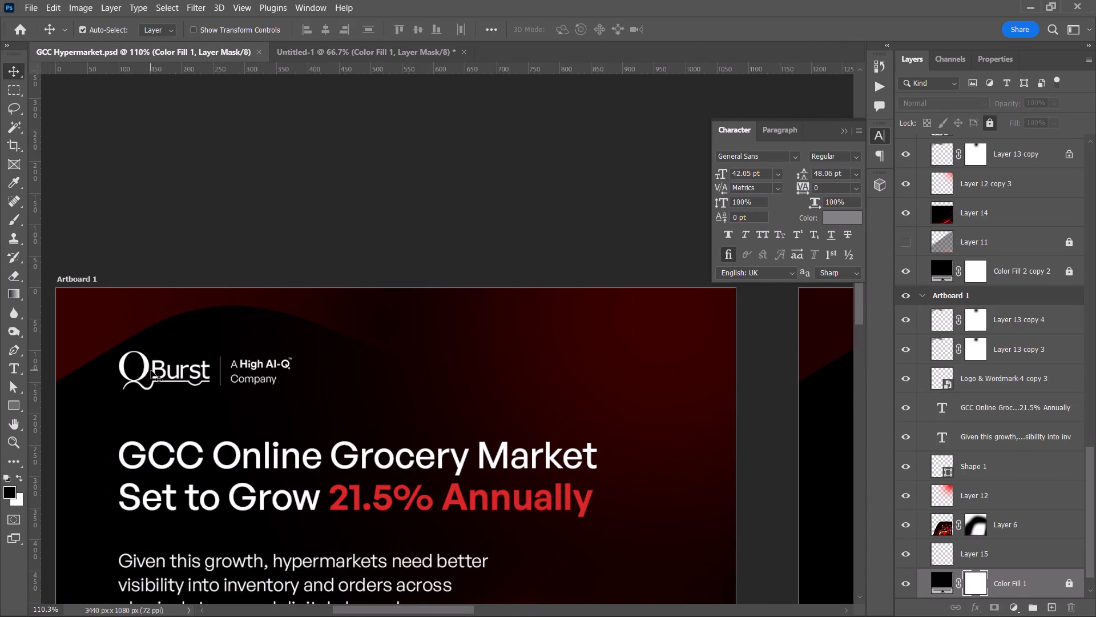
drag(144, 368, 353, 55)
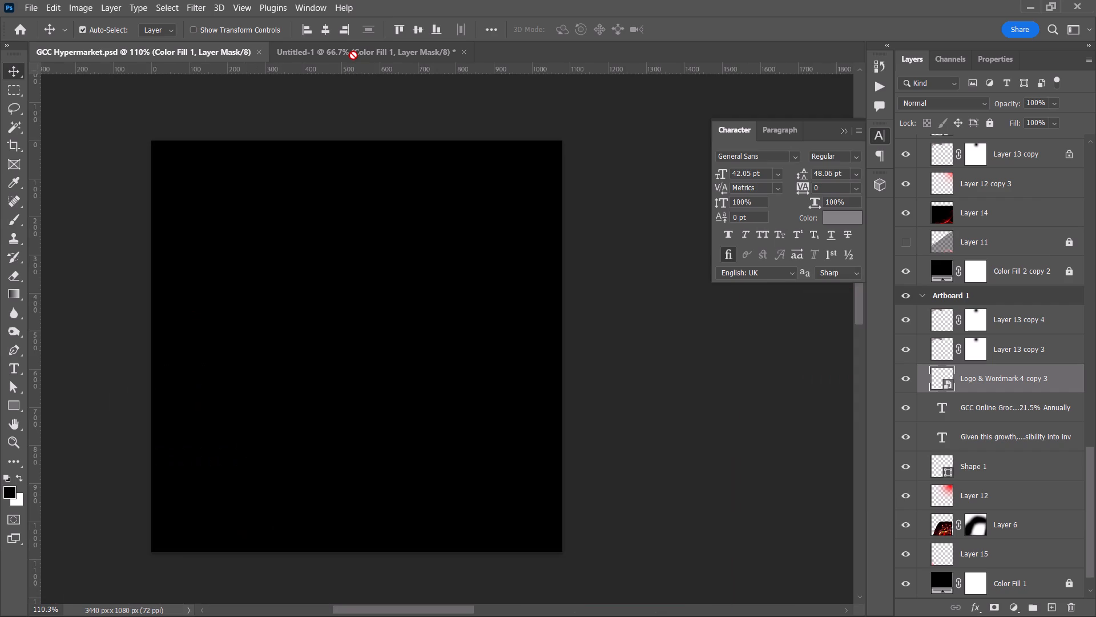
drag(353, 55, 258, 191)
Unlock and delete the extra Color Fill 1 layer that covers the headline, including its mask.
click(281, 275)
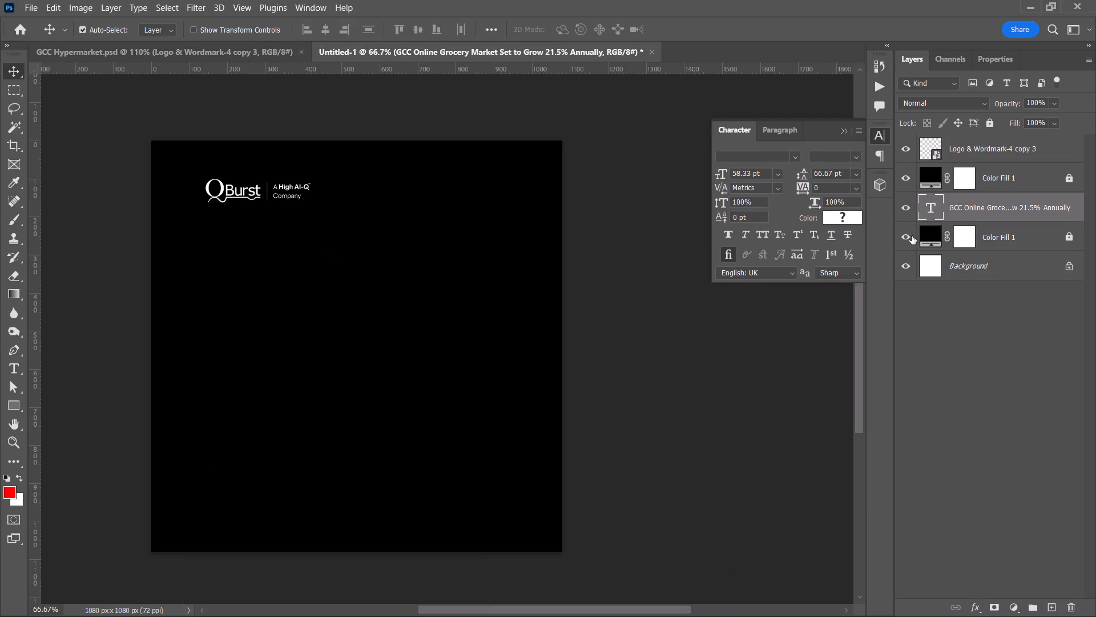
click(1043, 174)
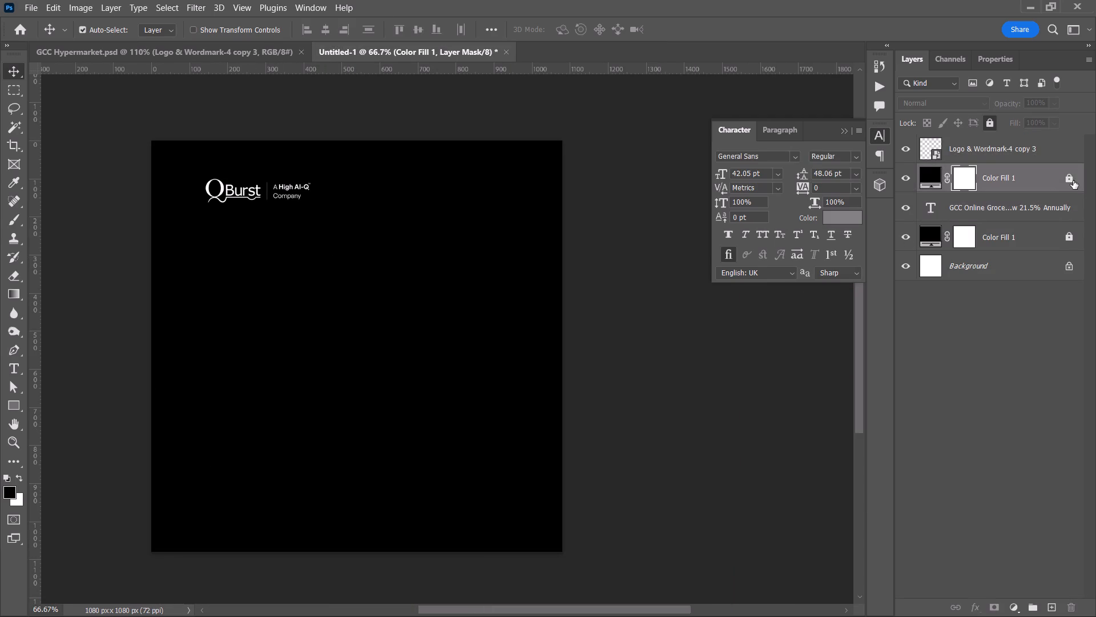
click(1070, 181)
key(BackSpace)
click(1029, 177)
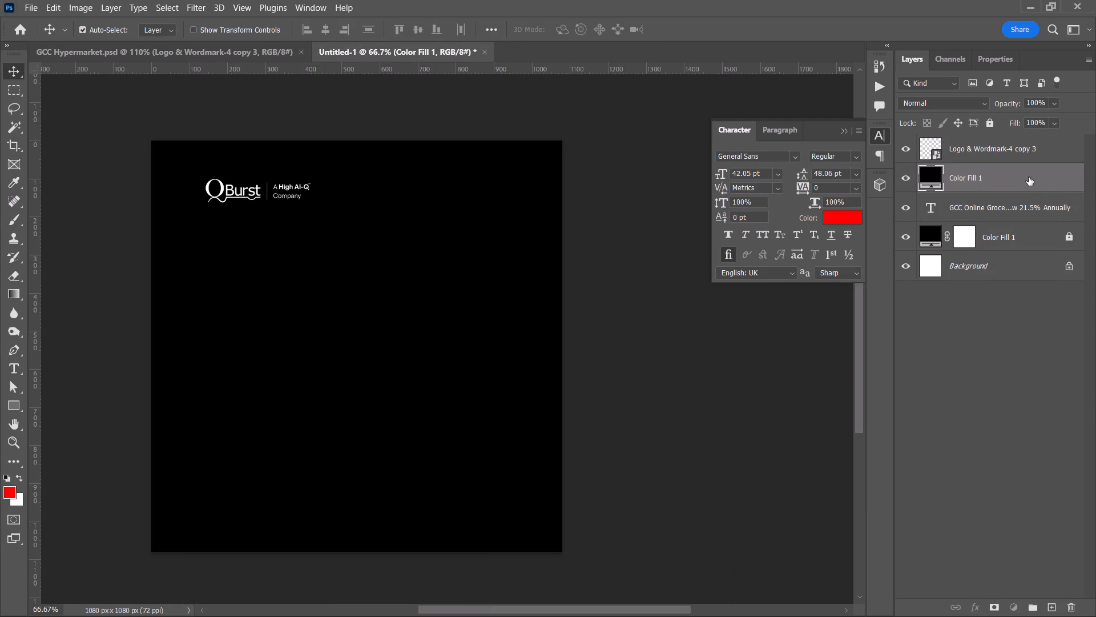
key(BackSpace)
Create a 100 x 100 px rectangle and place it flush in the canvas's top-left corner.
key(space)
drag(262, 285, 393, 314)
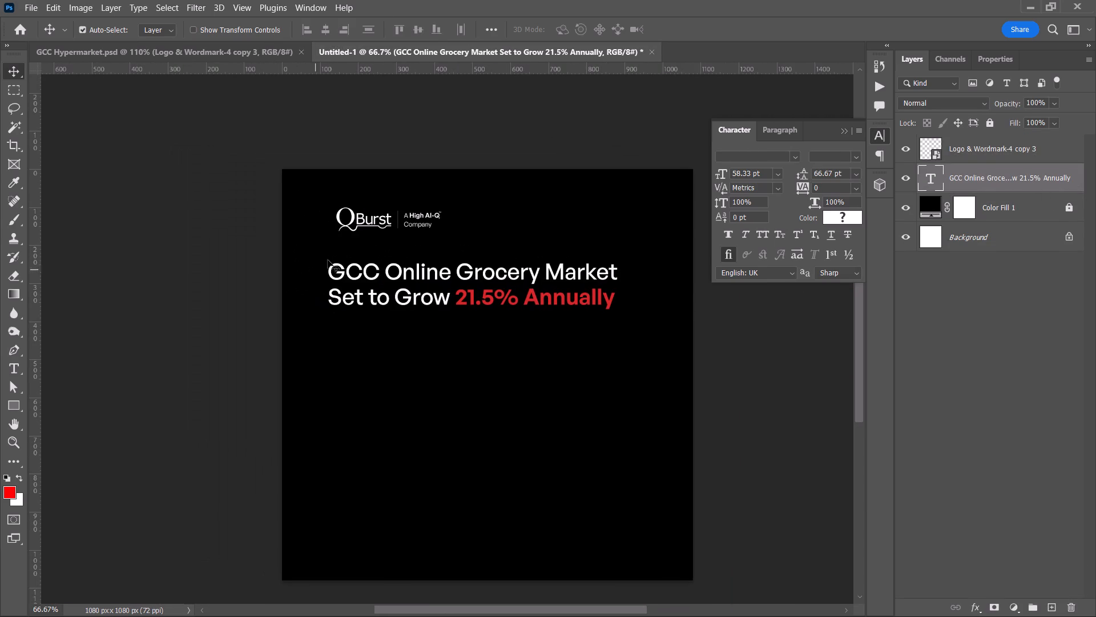
click(346, 232)
key(u)
click(405, 487)
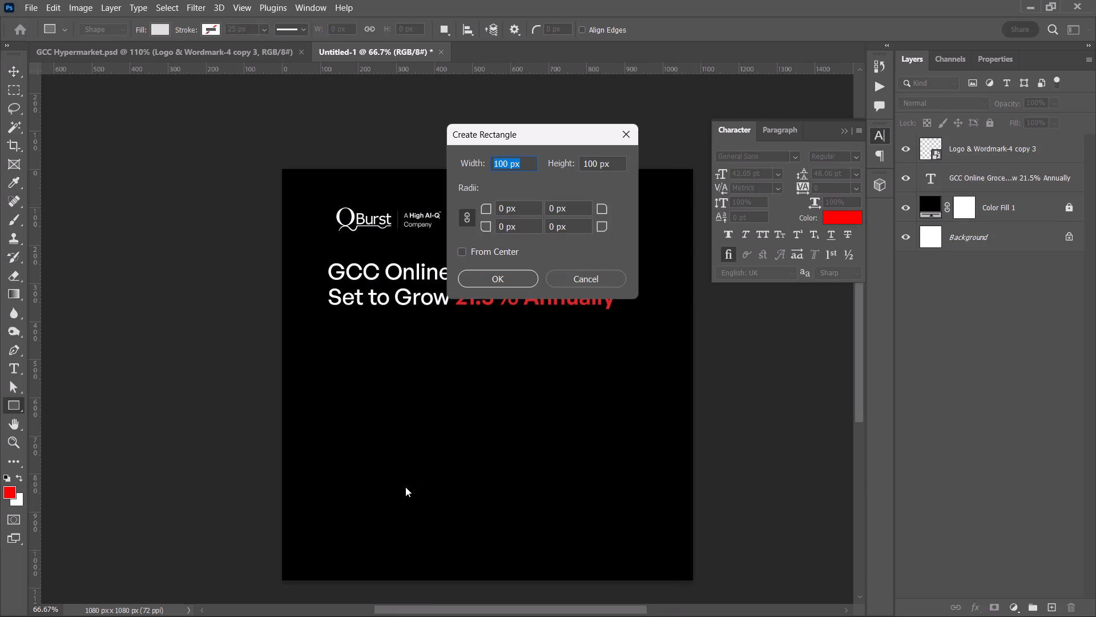
key(Return)
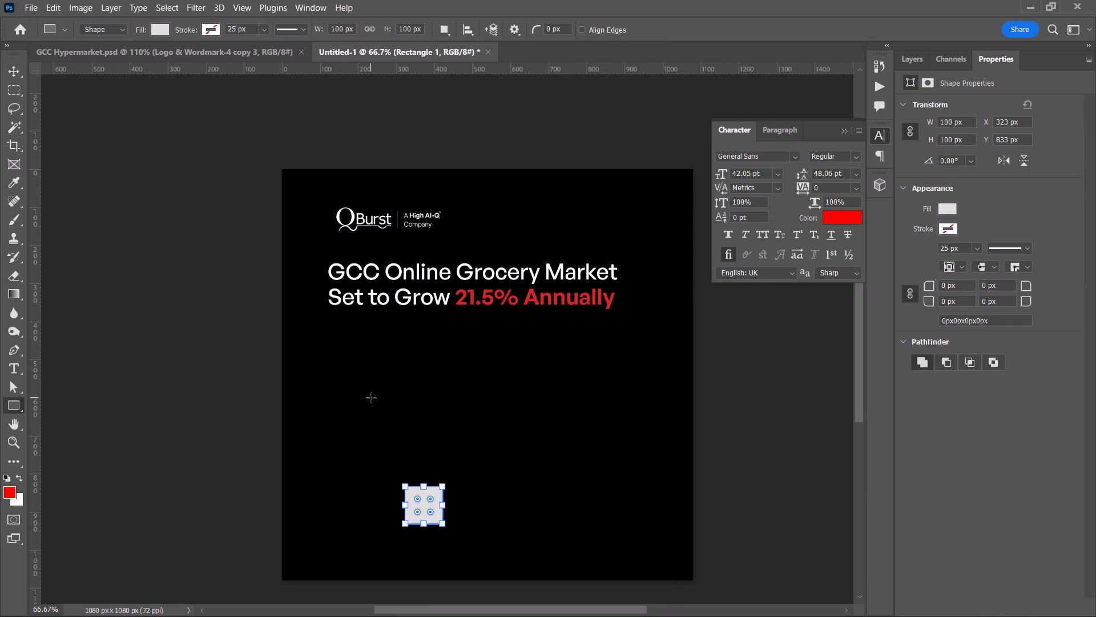
key(v)
drag(423, 512, 298, 194)
Add a horizontal and a vertical guide at 100 px along the square's bottom and right edges.
drag(318, 73, 334, 202)
drag(37, 149, 320, 146)
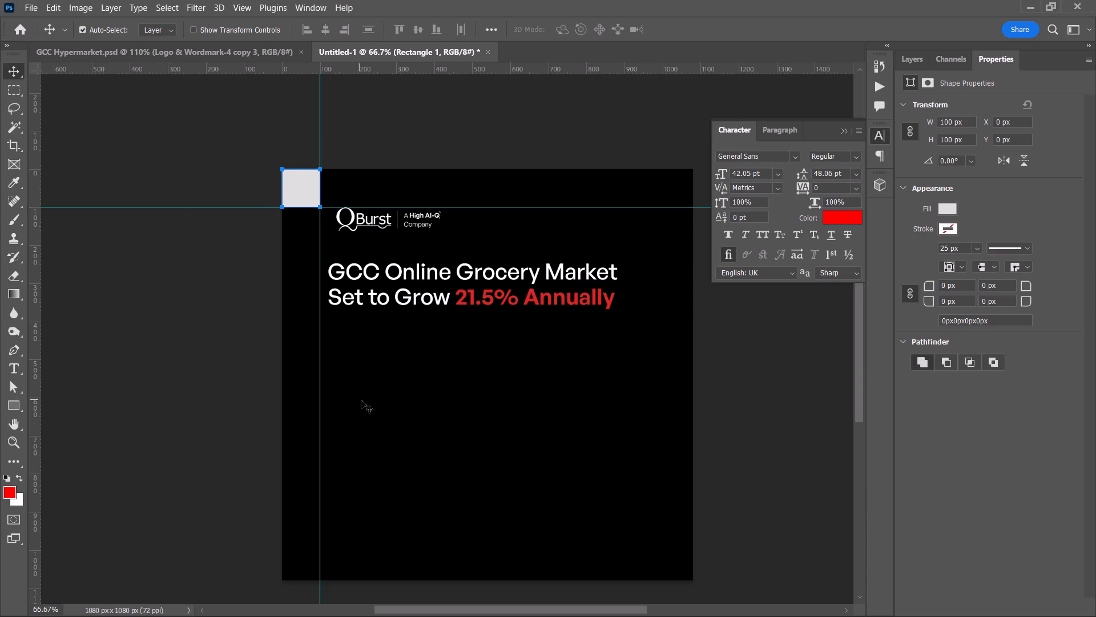
click(361, 400)
Align the QBurst logo to the guide intersection at 100 px, 100 px and the headline's left edge to the vertical guide.
alt+scroll(349, 220, up, 6)
drag(355, 220, 321, 226)
drag(339, 314, 335, 324)
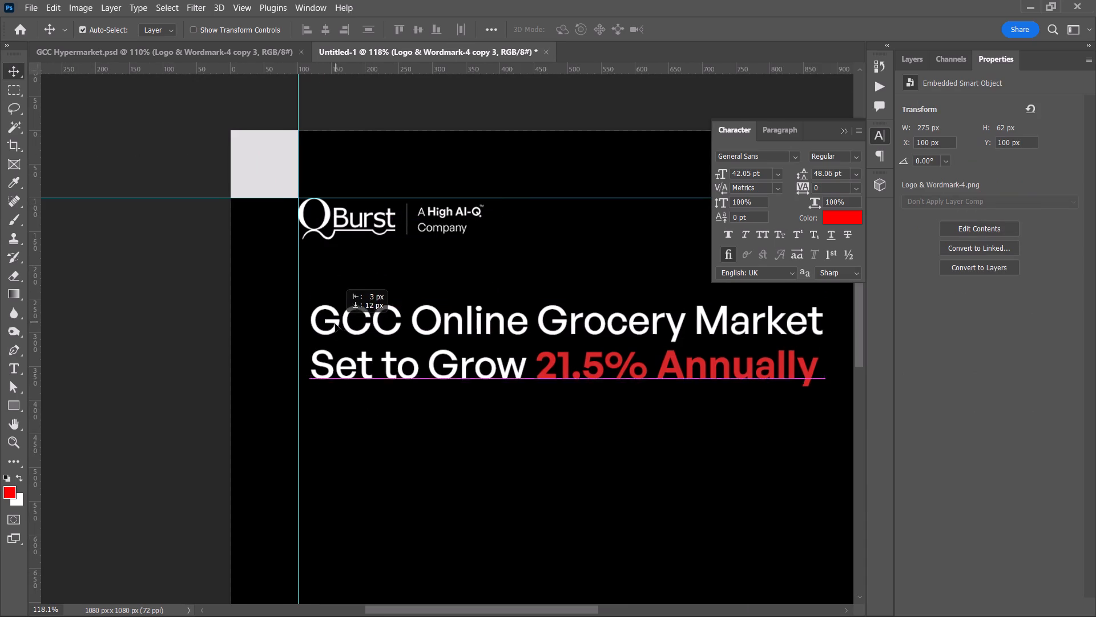
drag(335, 324, 325, 335)
click(370, 465)
Delete the 100 px helper square from the canvas corner.
alt+scroll(378, 468, down, 5)
key(space)
drag(469, 468, 381, 392)
click(394, 412)
click(213, 202)
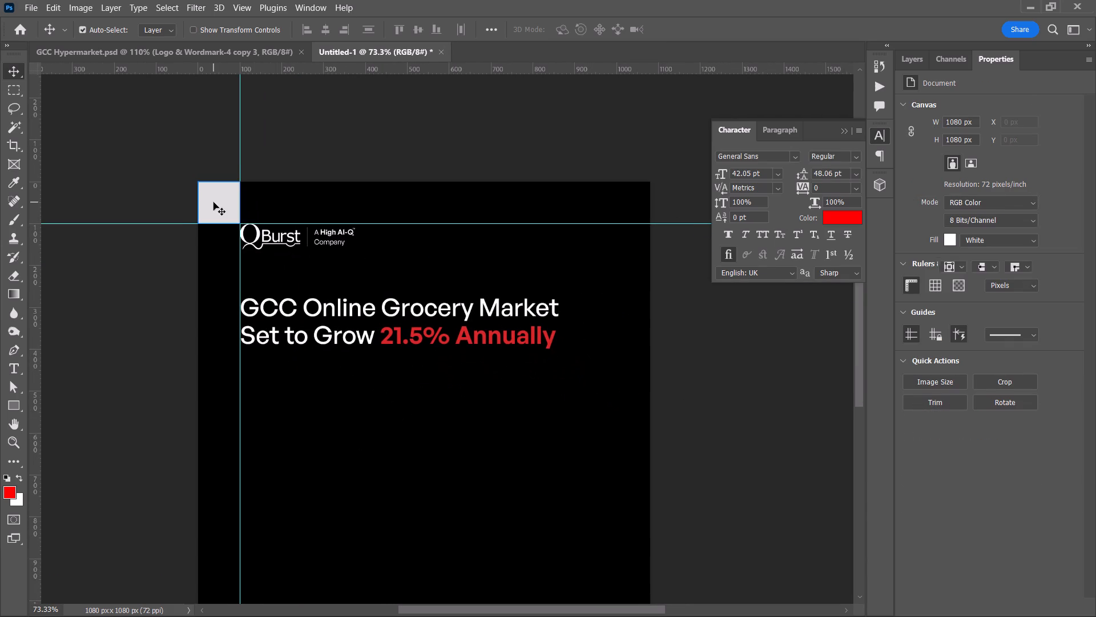
key(BackSpace)
click(335, 392)
Start saving the document as a Photoshop file and choose the Qburst folder as its location.
key(ctrl+s)
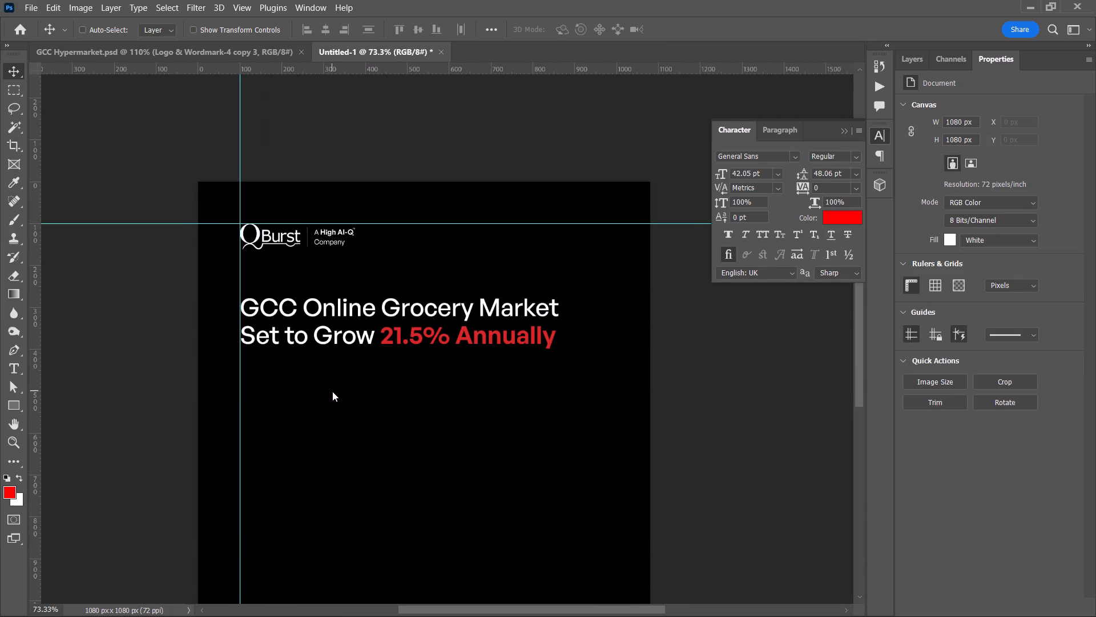
click(332, 391)
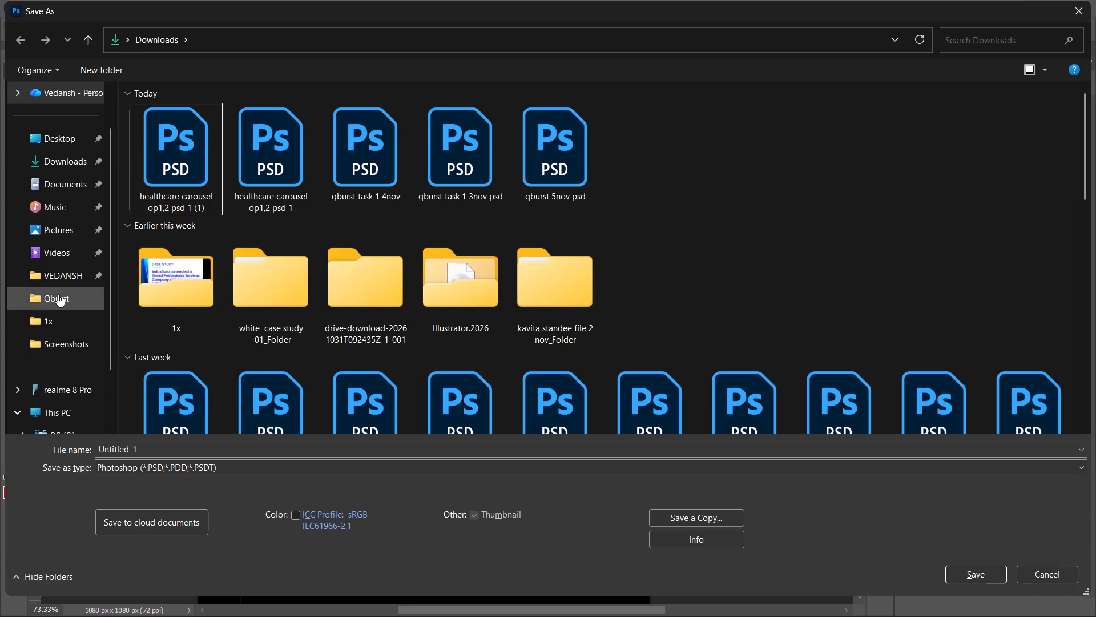
click(58, 293)
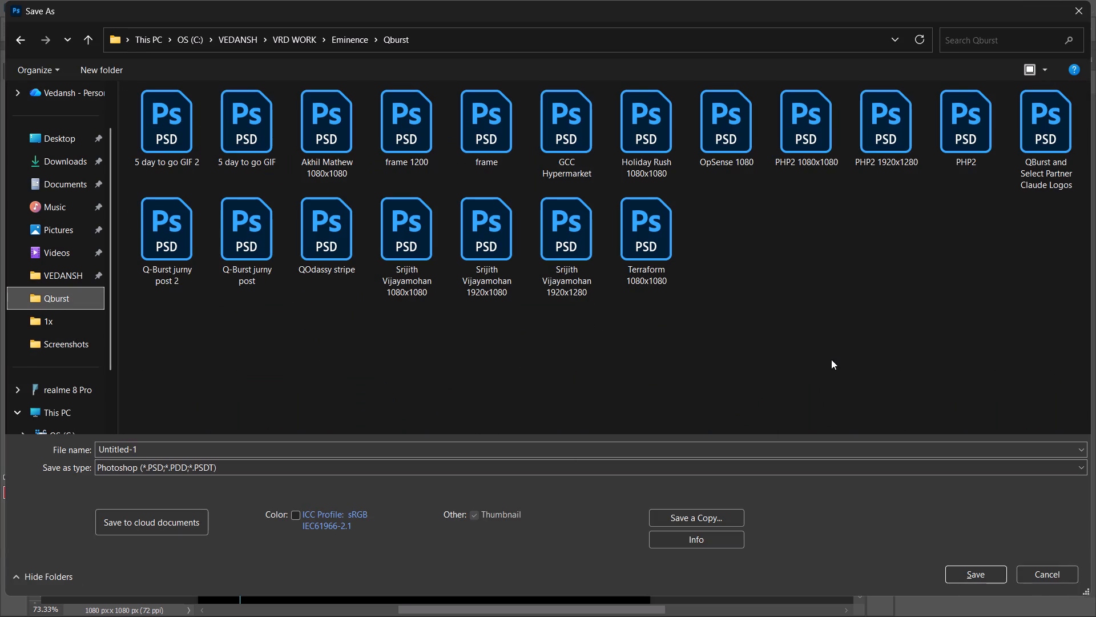
Extract the title "loyalty ME case study" from the Word document in Chrome, use it as the file name, and save with Maximize Compatibility.
key(alt+Tab)
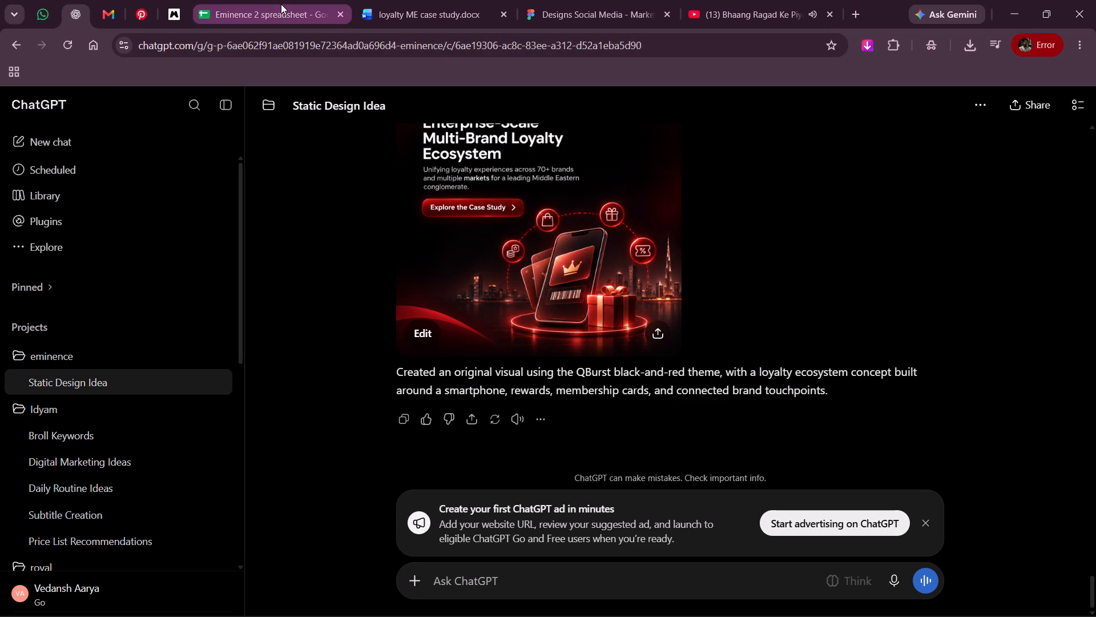
click(281, 3)
click(461, 0)
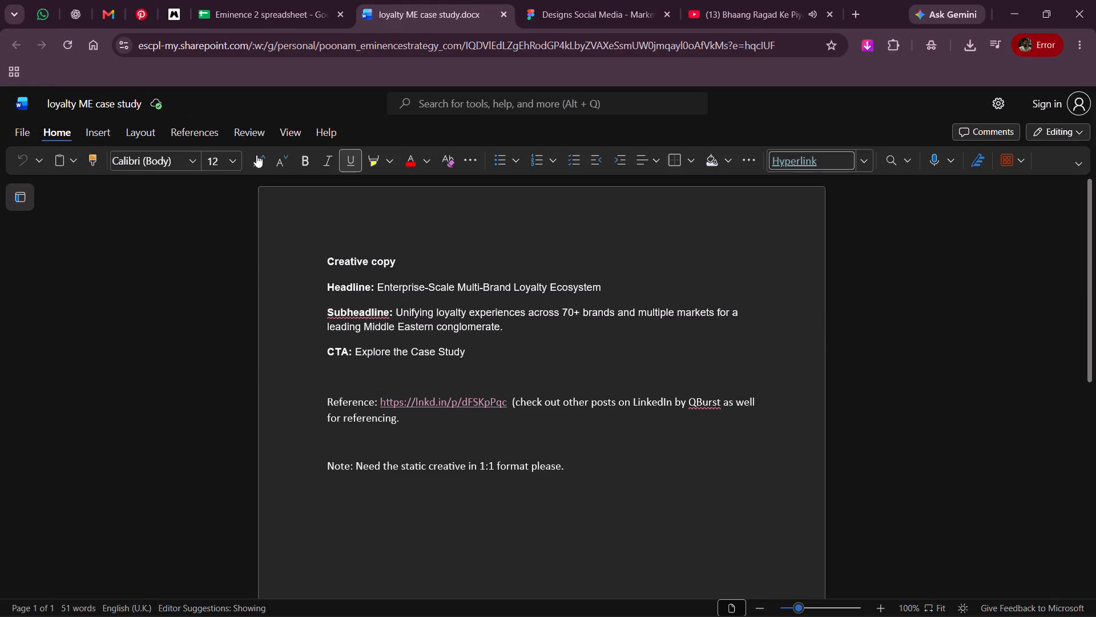
key(alt+t)
drag(37, 93, 148, 112)
key(alt+Tab)
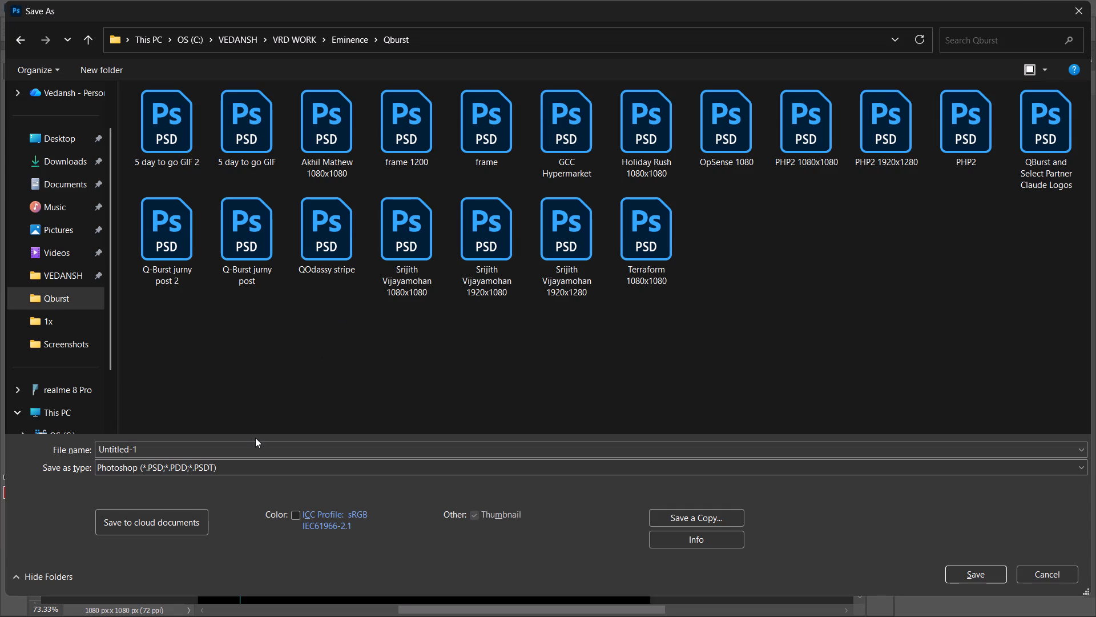
click(258, 444)
key(ctrl+v)
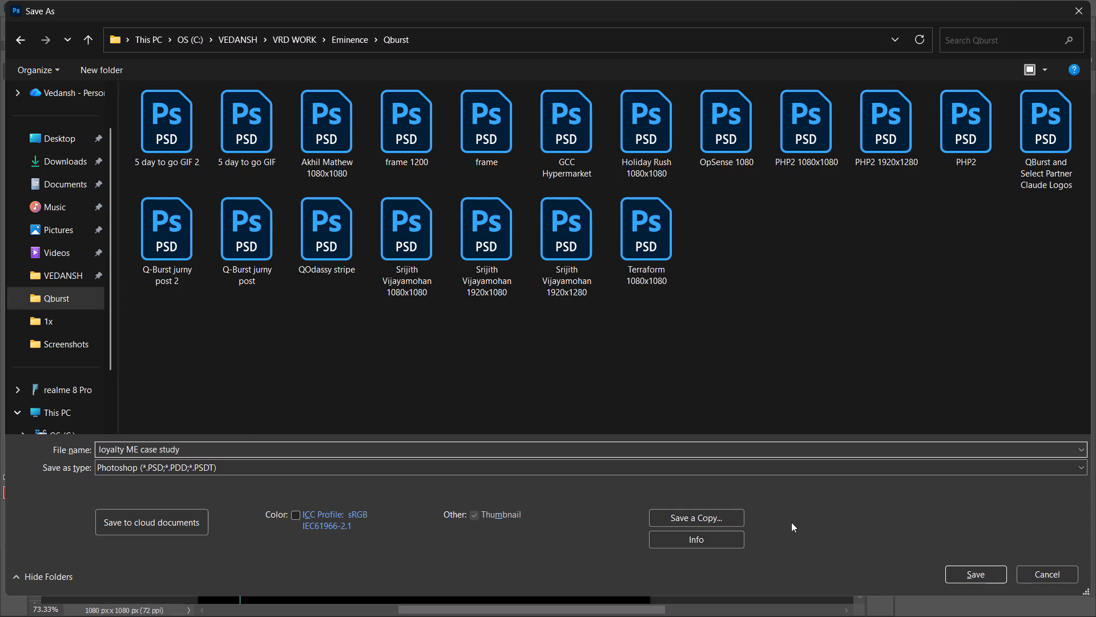
click(954, 567)
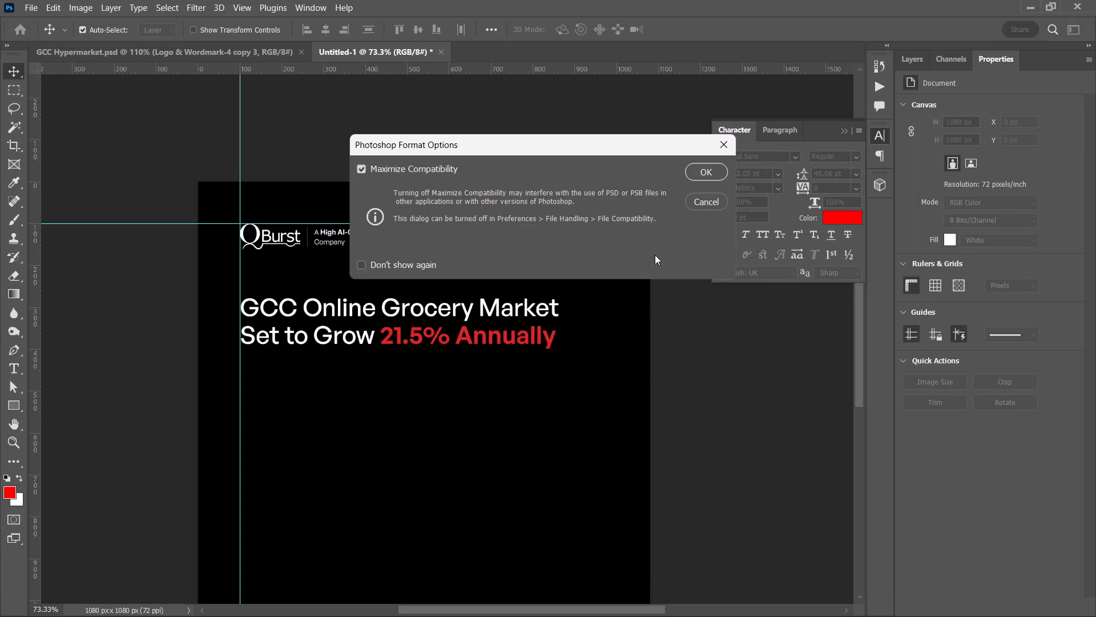
click(726, 163)
click(690, 378)
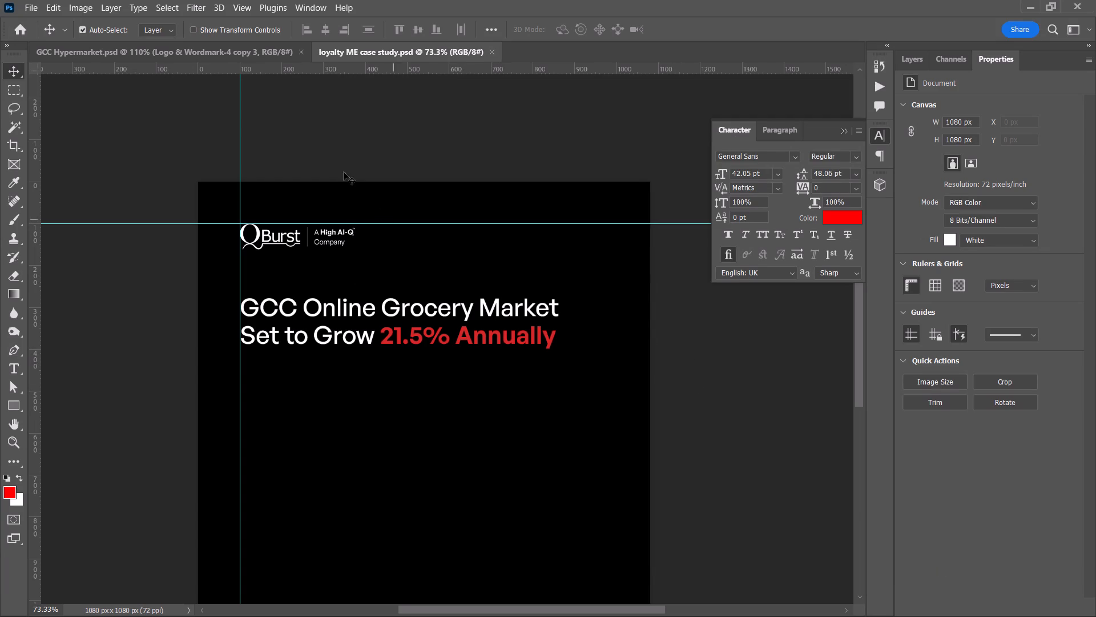
click(414, 149)
Replace the headline text with "Enterprise-Scale Multi-Brand Loyalty Ecosystem", copied from the Word document in Chrome.
key(t)
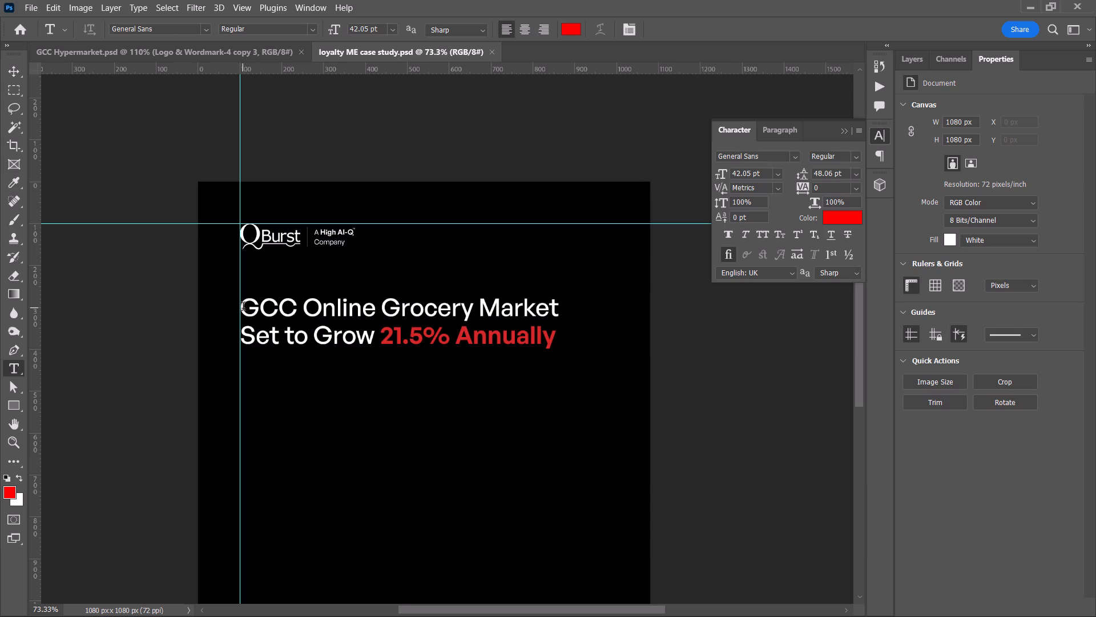
drag(243, 308, 748, 371)
key(super+v)
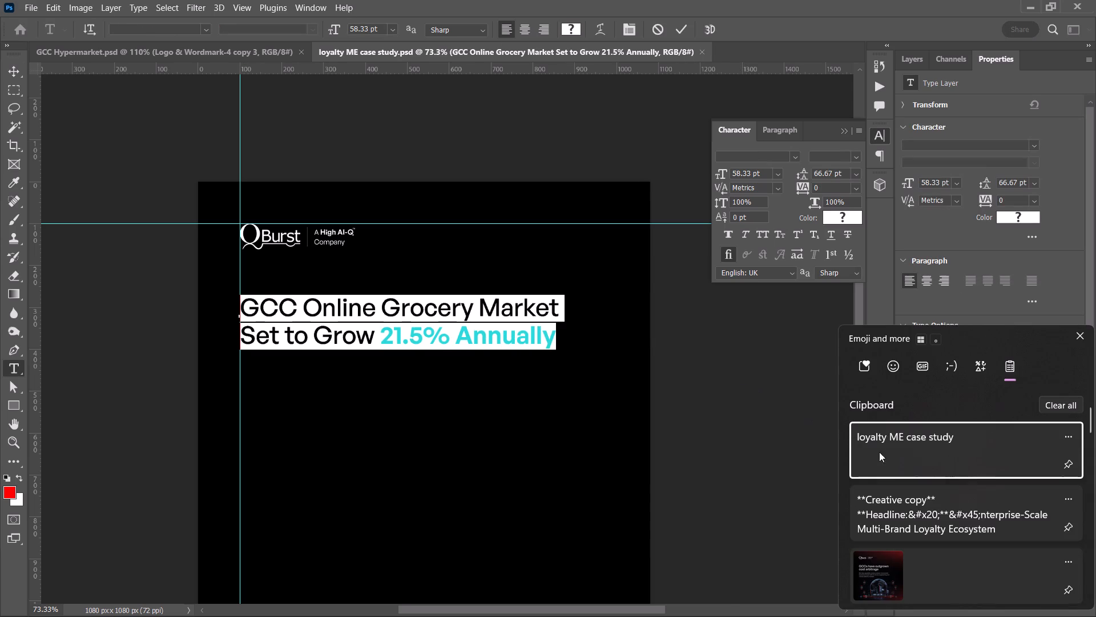
key(alt+Tab)
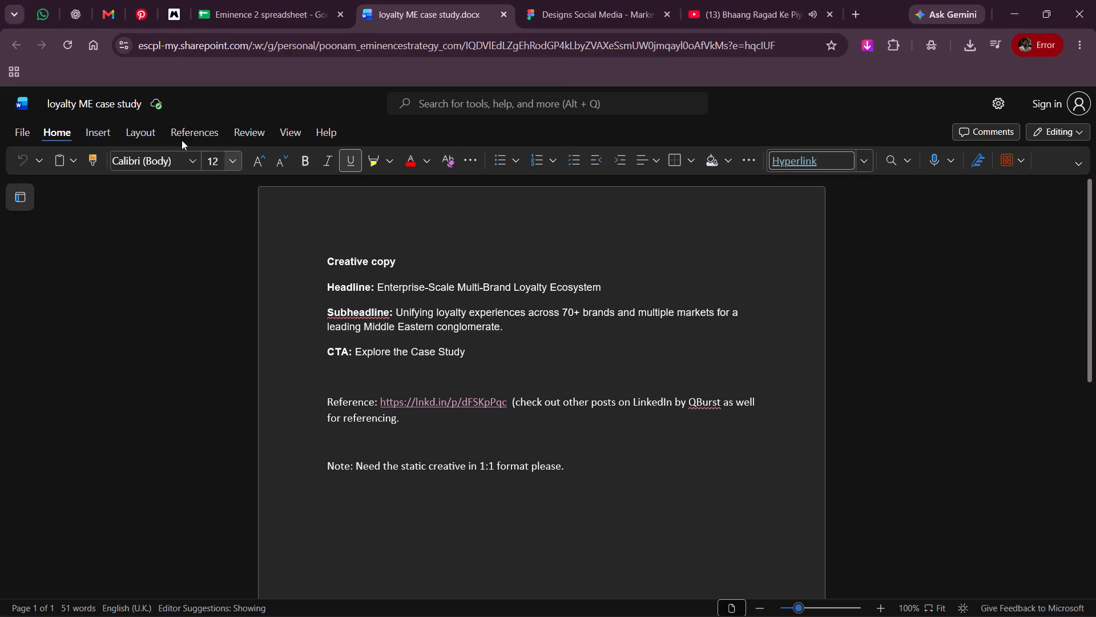
click(376, 286)
drag(376, 286, 654, 283)
key(ctrl+c)
key(alt+Tab)
key(alt+Tab)
click(644, 293)
key(Tab)
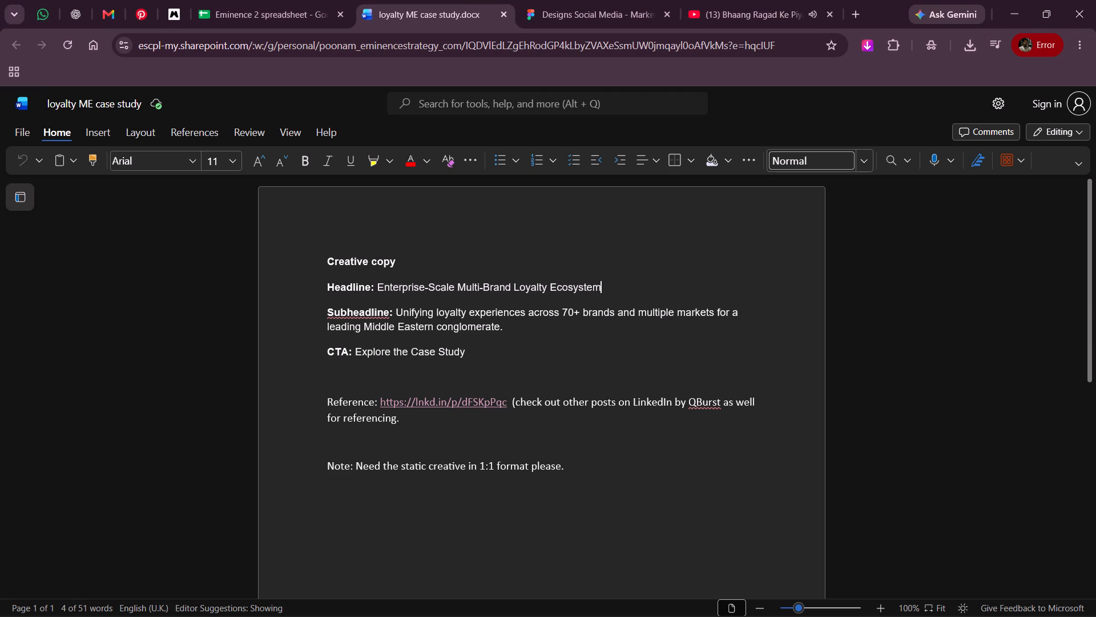
key(alt+Tab)
key(ctrl+v)
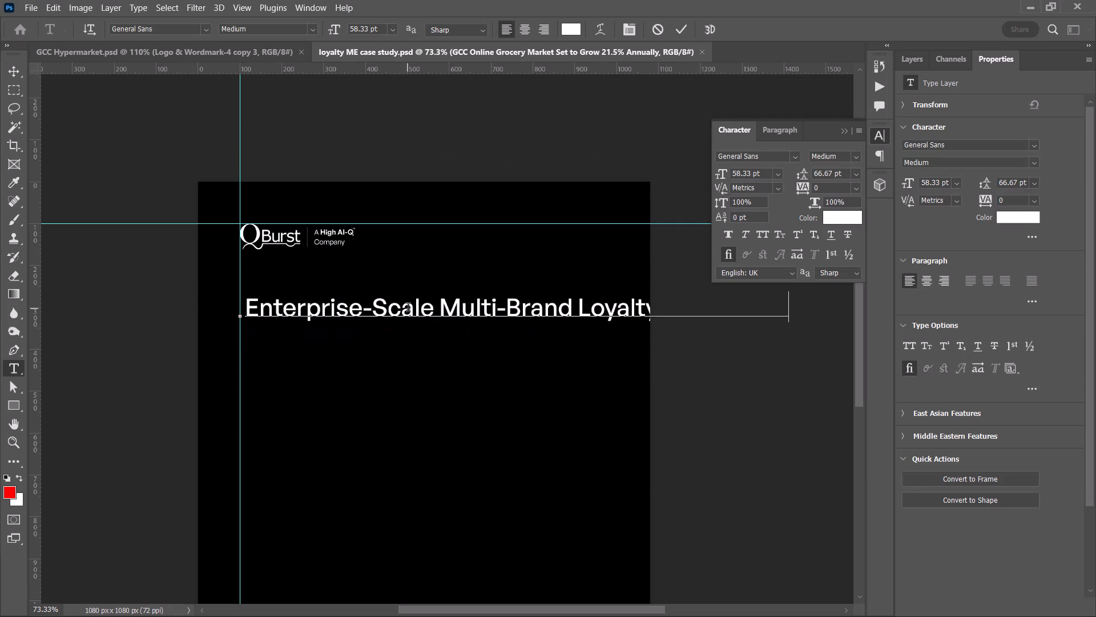
Break the headline into two lines after "Multi-Brand" and remove the leading space before "Enterprise".
click(577, 314)
key(BackSpace)
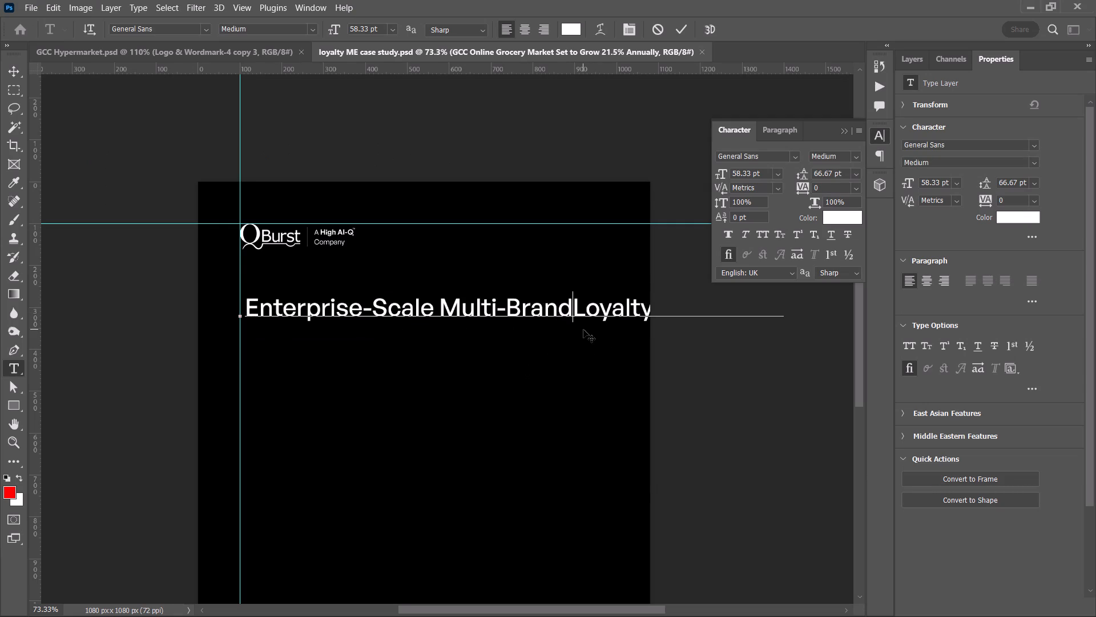
key(Return)
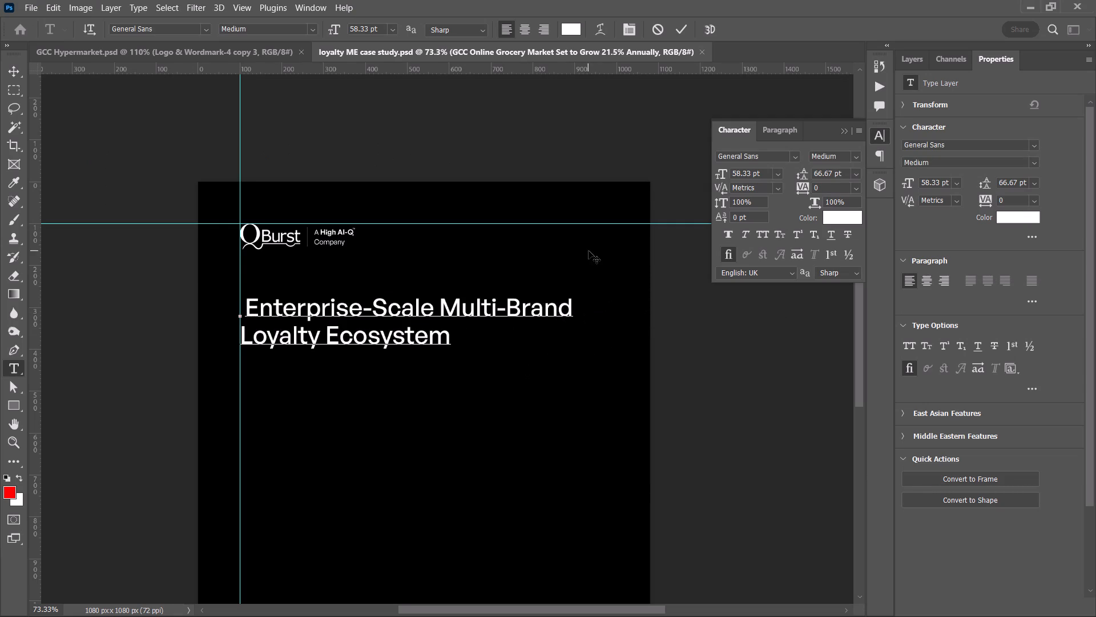
click(675, 29)
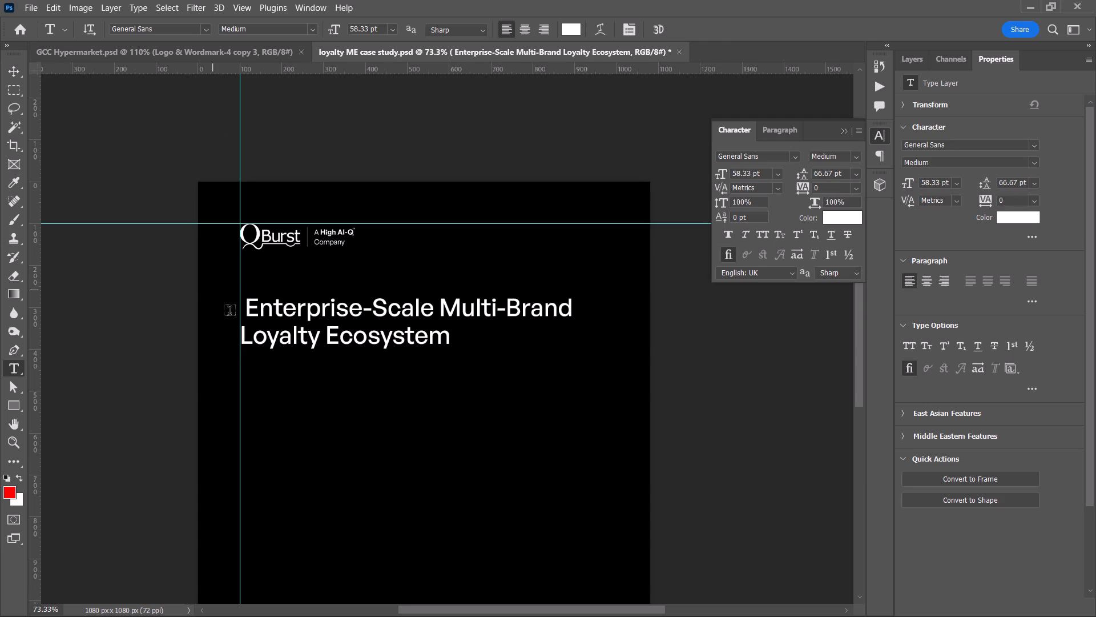
click(247, 312)
key(BackSpace)
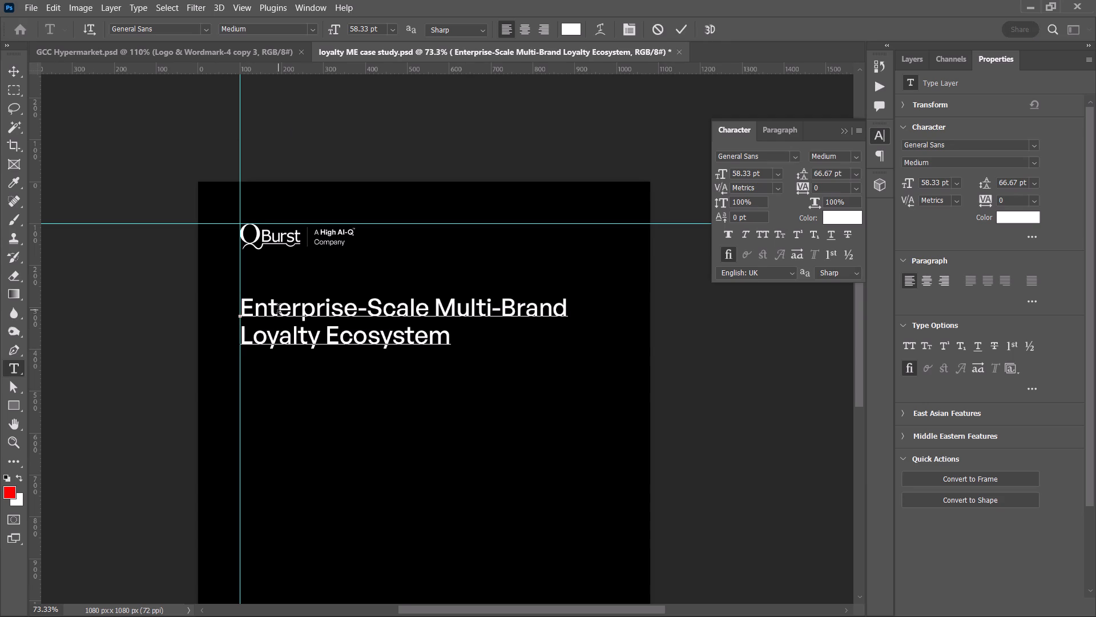
key(BackSpace)
click(12, 75)
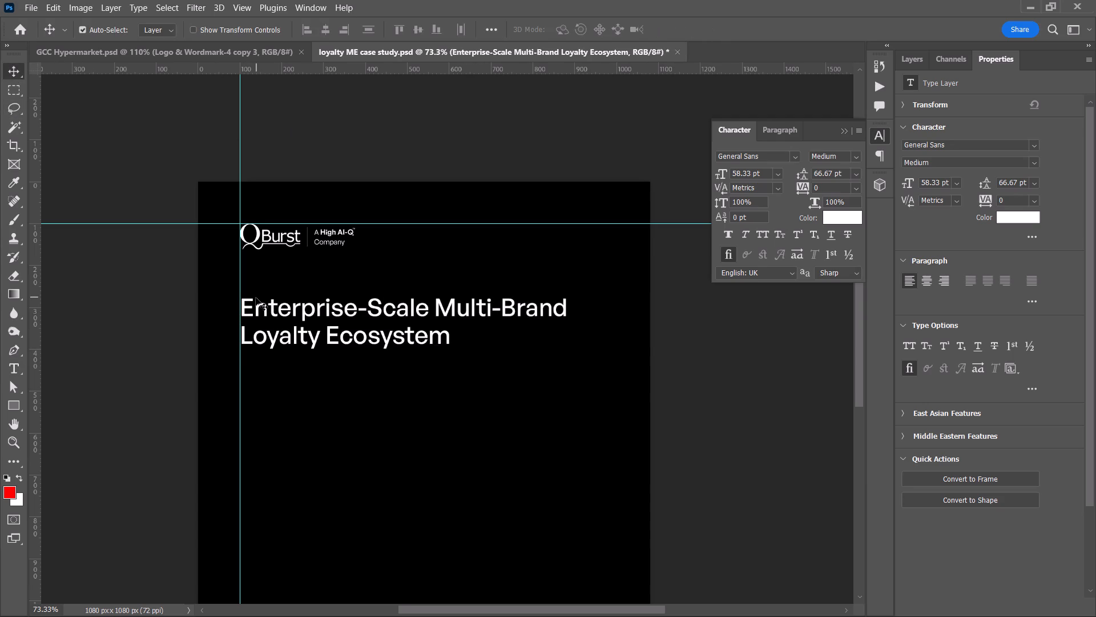
Set the font size of the whole headline to 58 pt.
key(t)
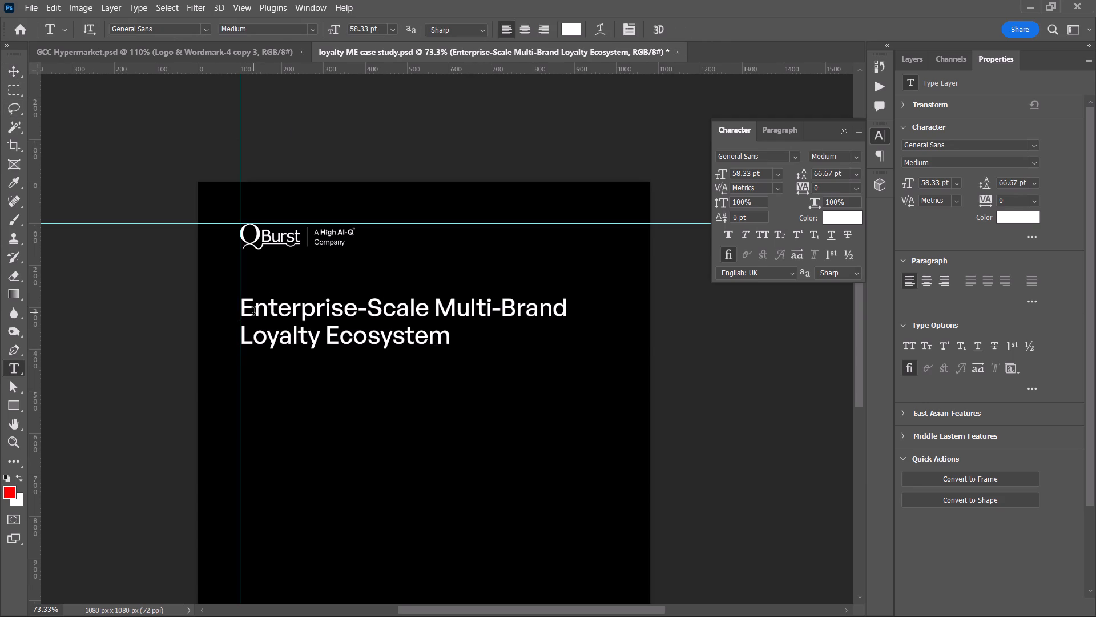
drag(243, 308, 572, 357)
click(751, 177)
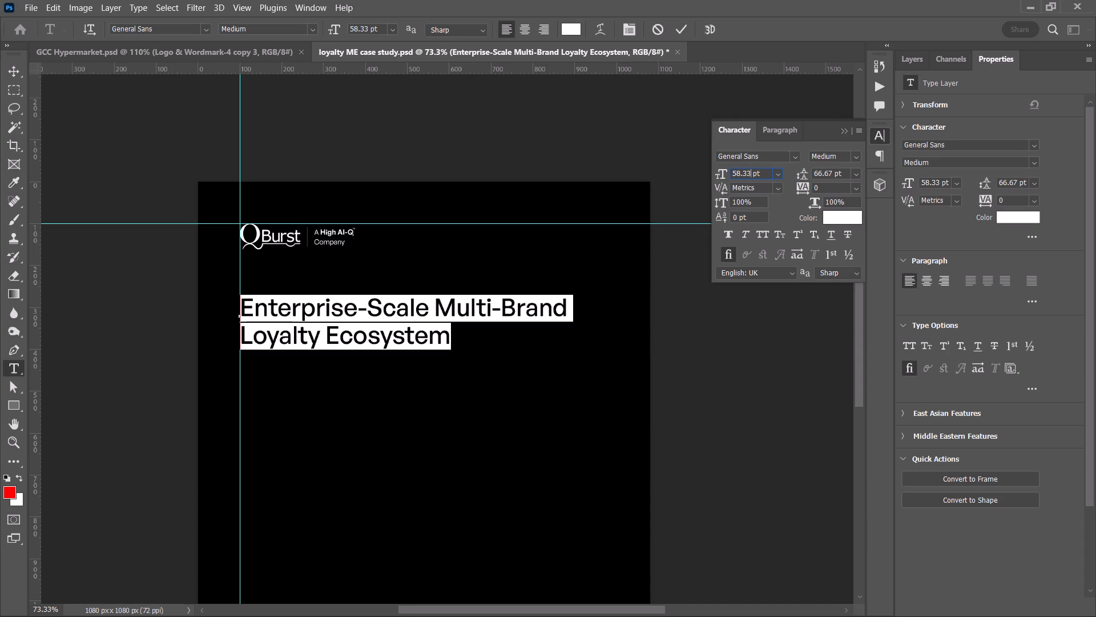
scroll(751, 177, down, 1)
click(684, 27)
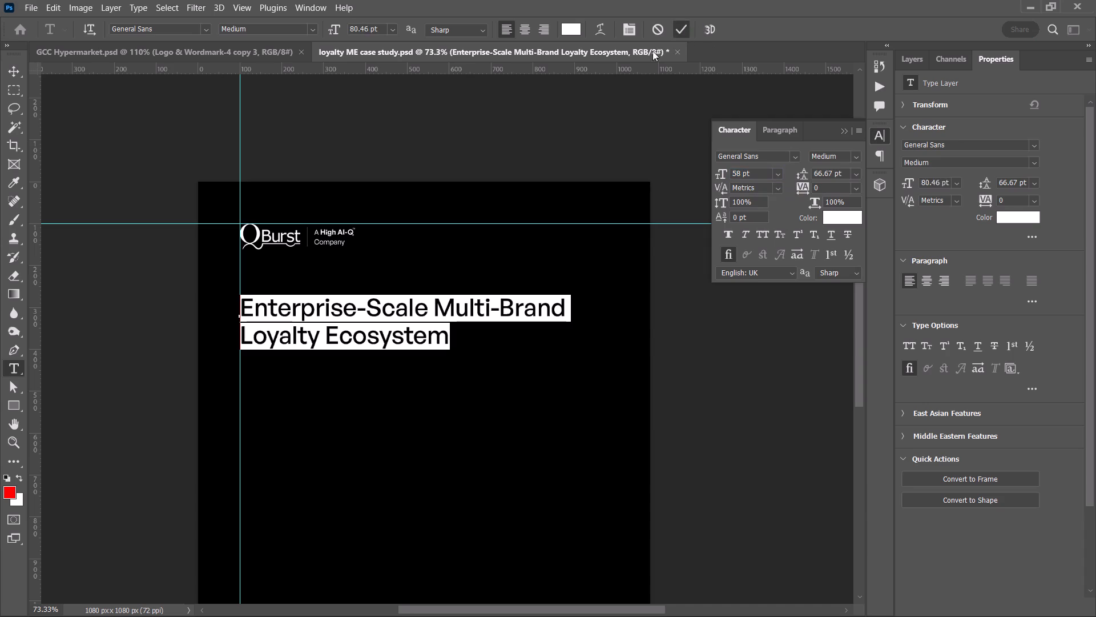
click(14, 75)
click(115, 171)
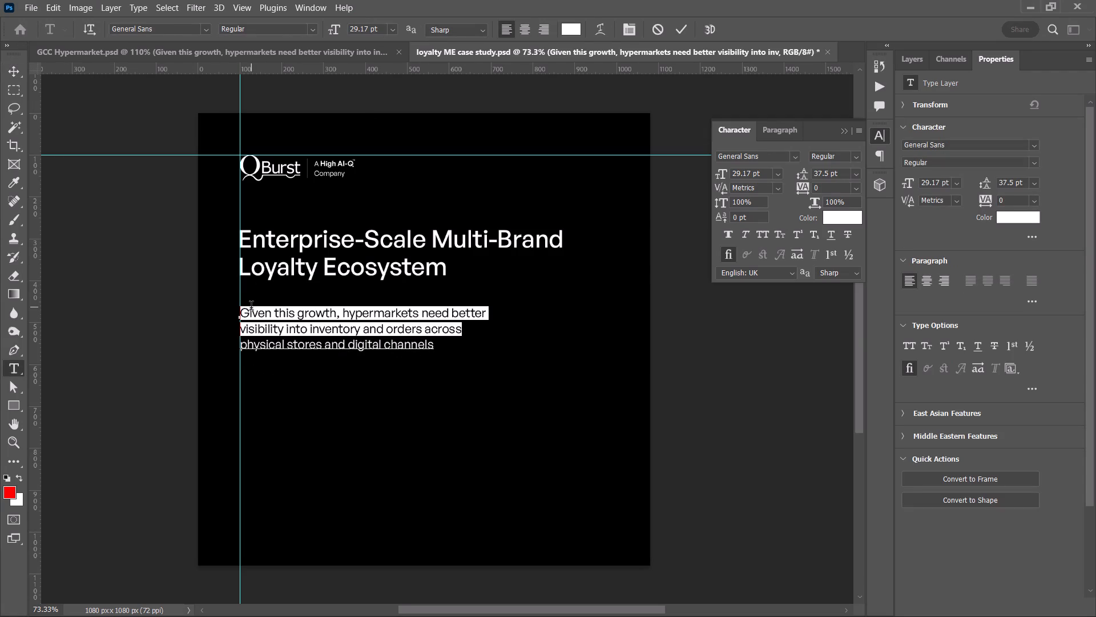
key(BackSpace)
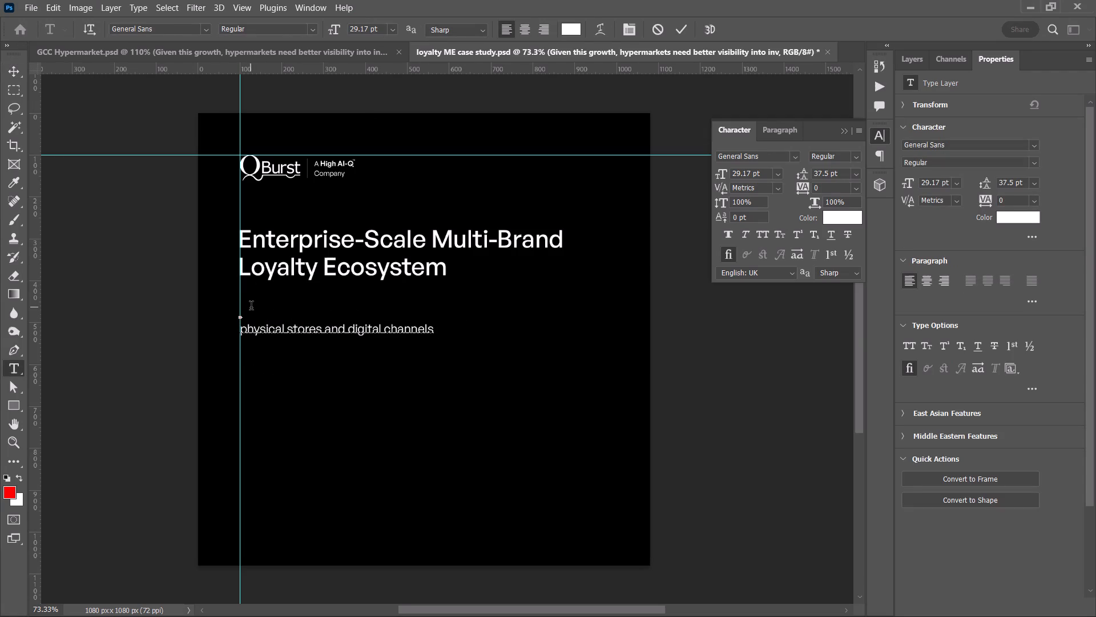
key(Delete)
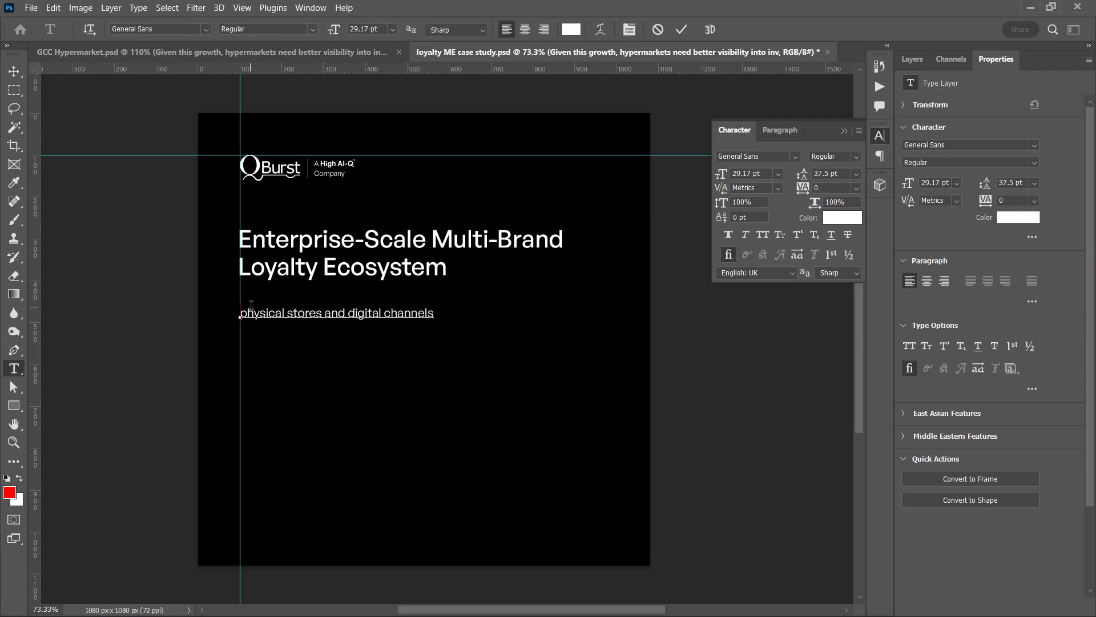
key(shift+Down)
key(ctrl+v)
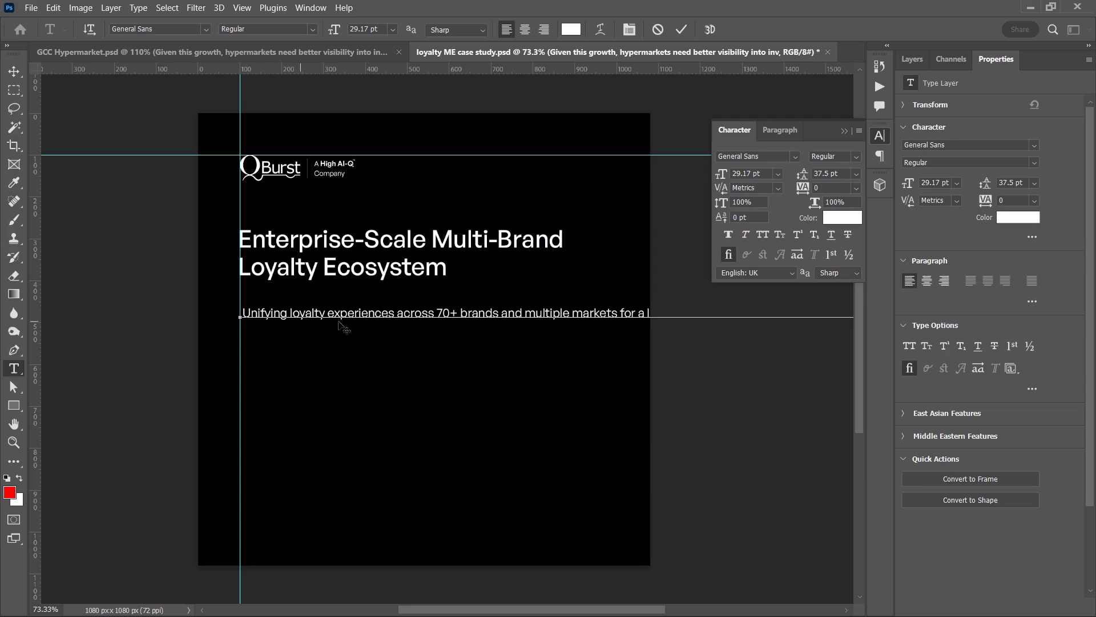
Break the subheadline into three lines, after "70+ brands" and after "Middle", and commit the text.
click(501, 315)
key(BackSpace)
key(Return)
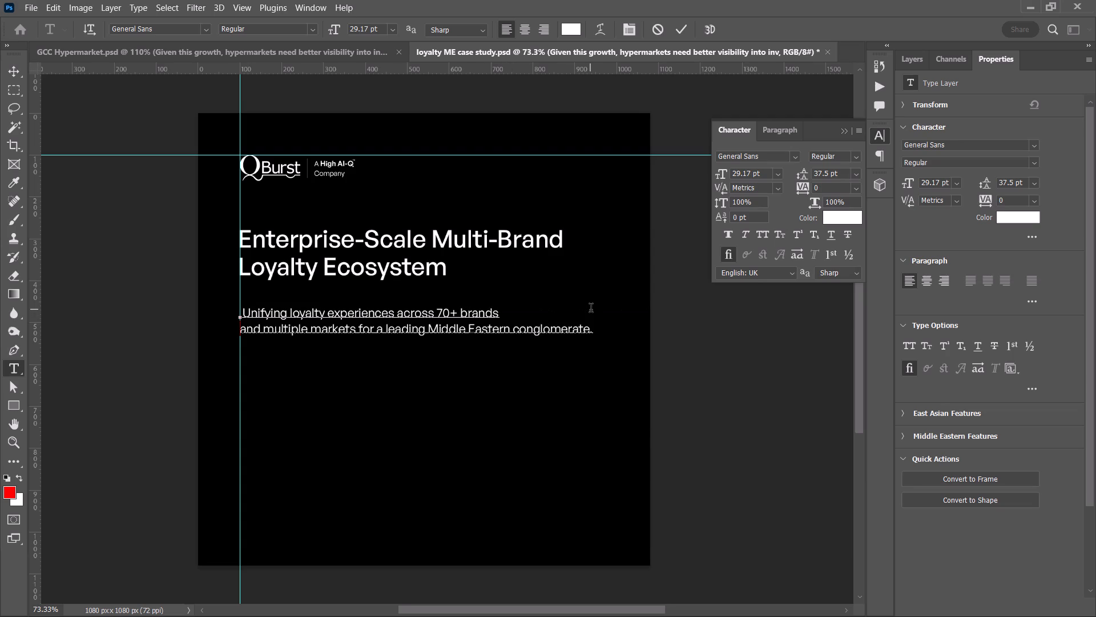
click(471, 333)
key(BackSpace)
key(Return)
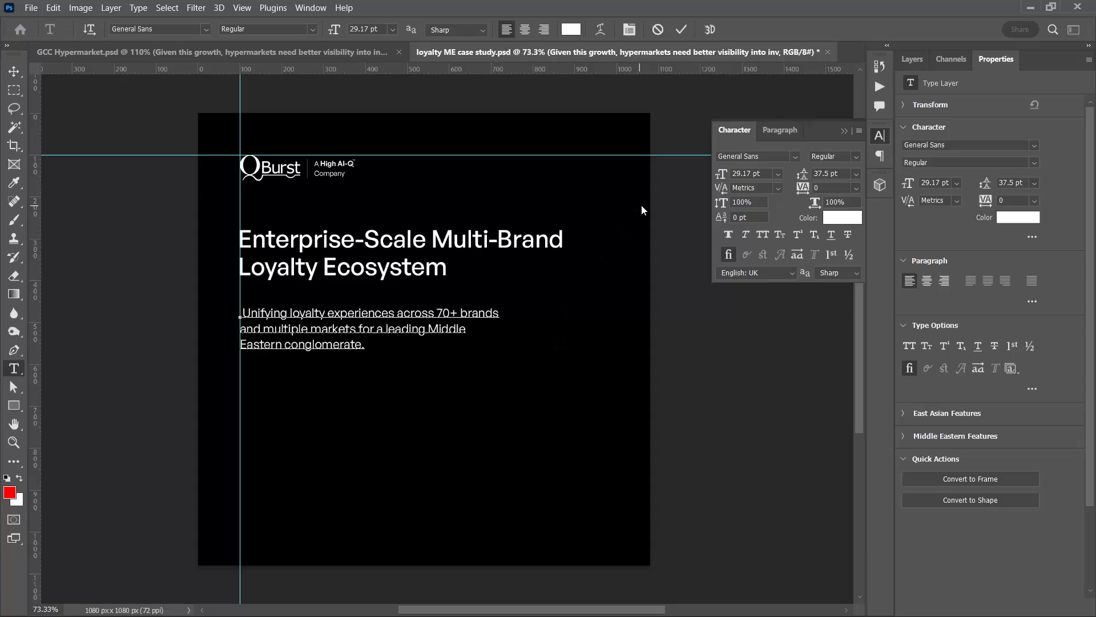
click(682, 25)
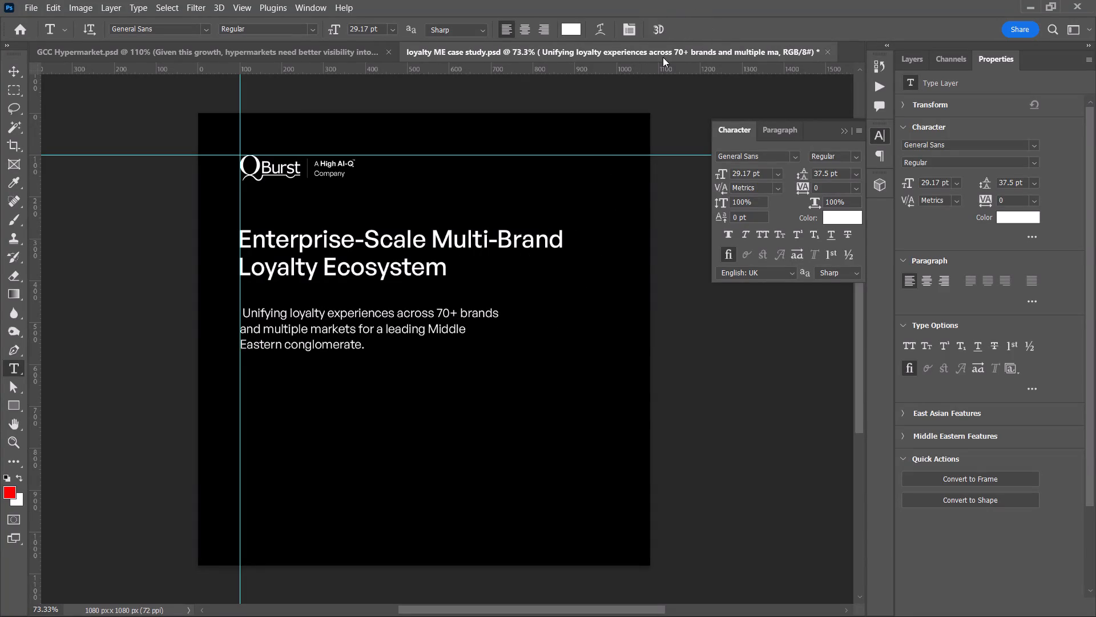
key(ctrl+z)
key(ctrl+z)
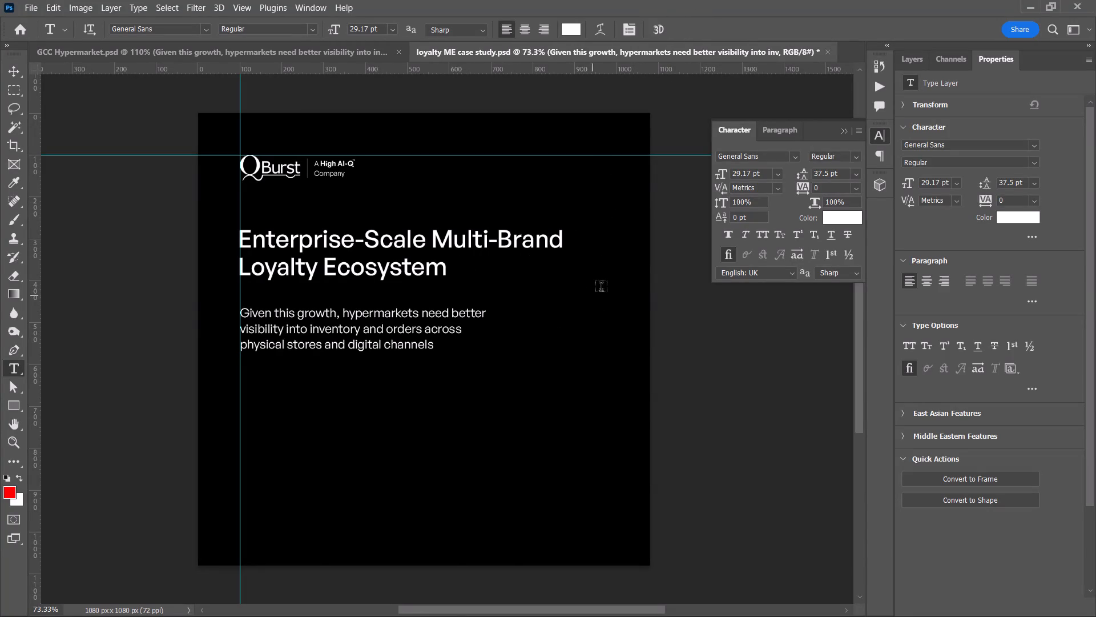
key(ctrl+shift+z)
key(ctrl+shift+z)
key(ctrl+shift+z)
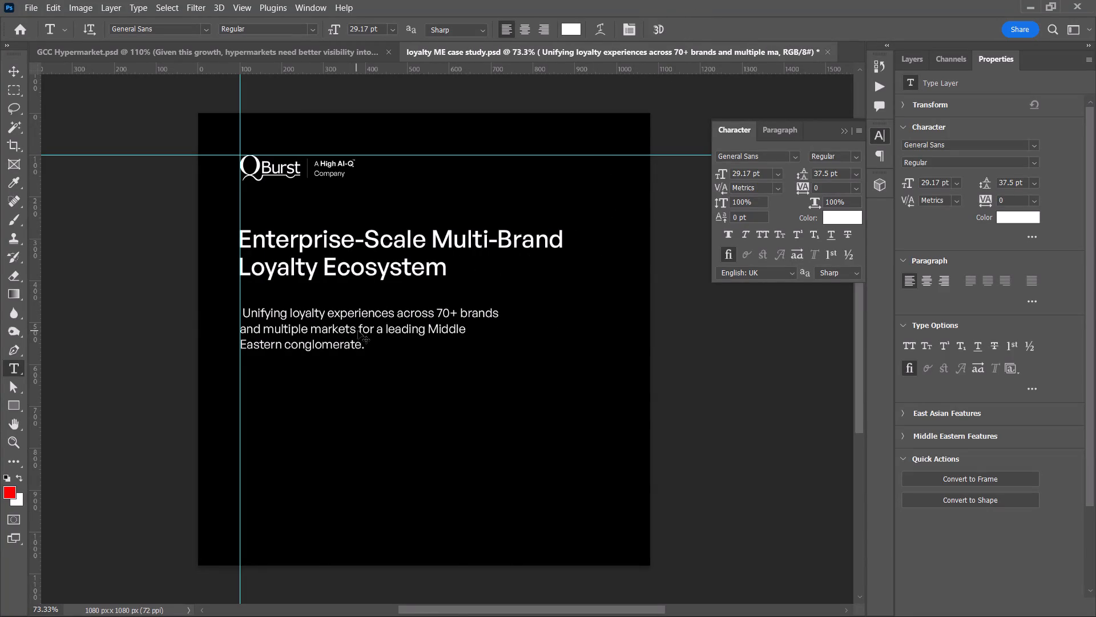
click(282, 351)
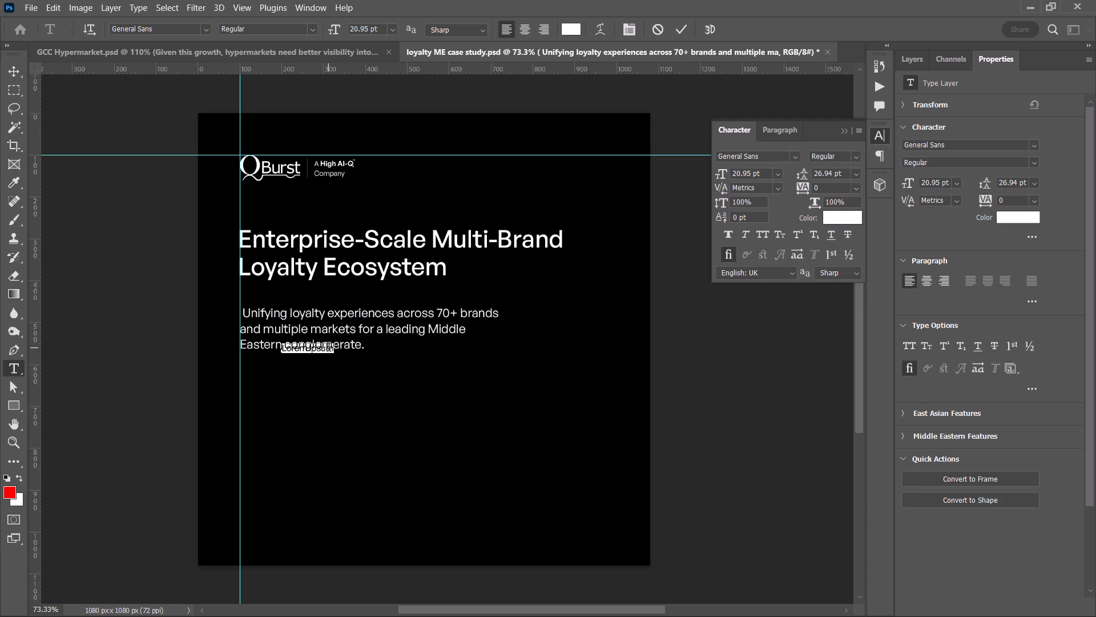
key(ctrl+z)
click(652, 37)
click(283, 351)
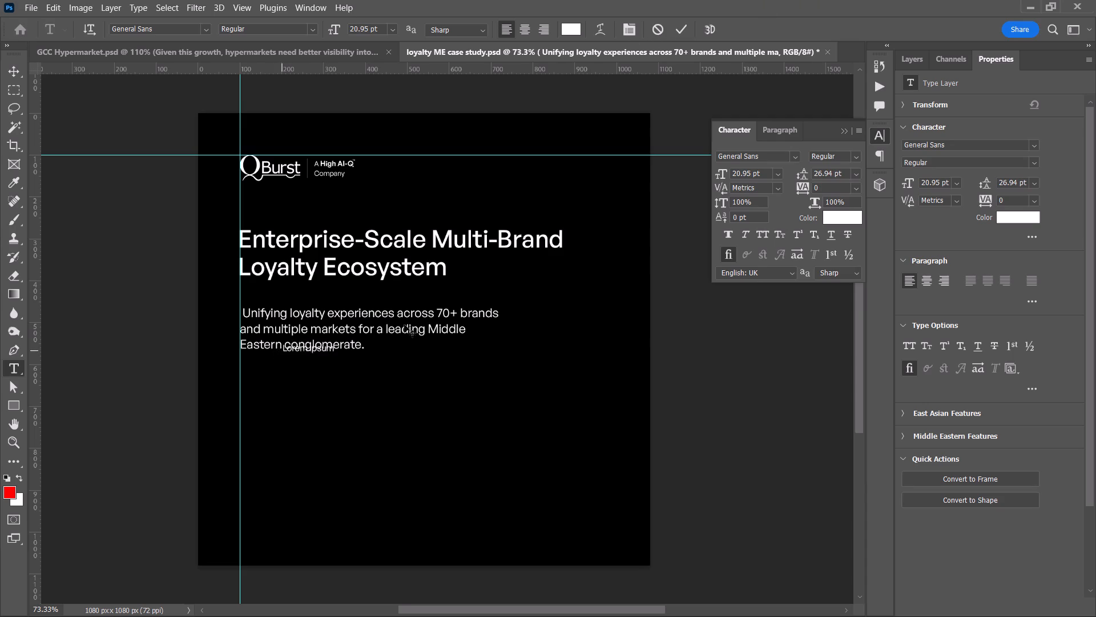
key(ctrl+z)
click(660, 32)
Move "Eastern" up to the subheadline's second line, leaving "conglomerate." on the third, and commit the text.
alt+scroll(246, 331, up, 3)
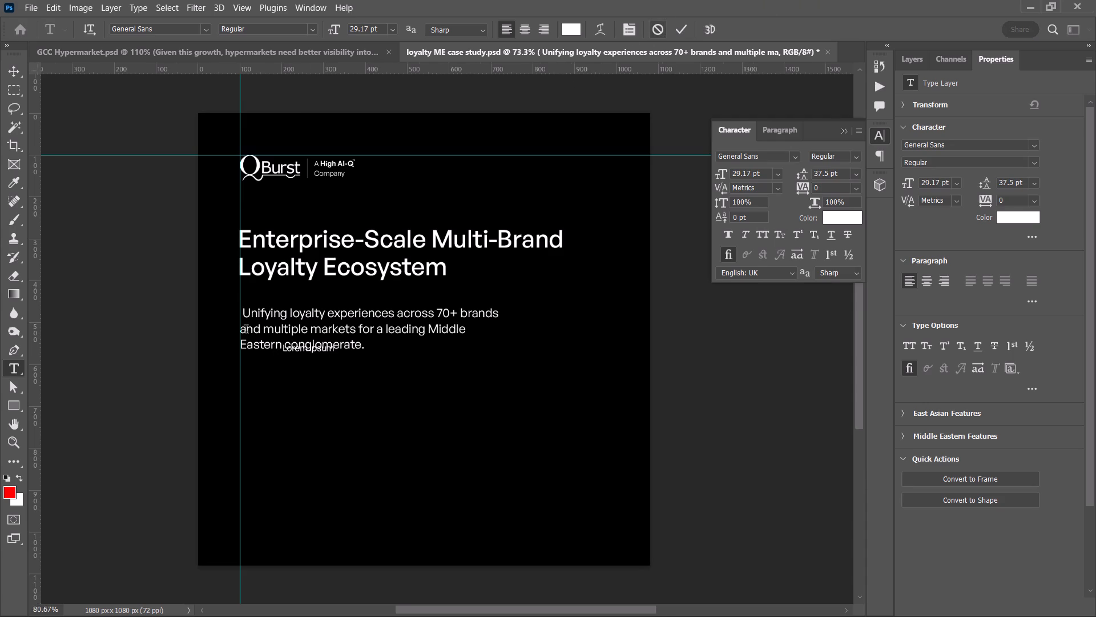
alt+scroll(246, 331, up, 2)
click(305, 355)
key(BackSpace)
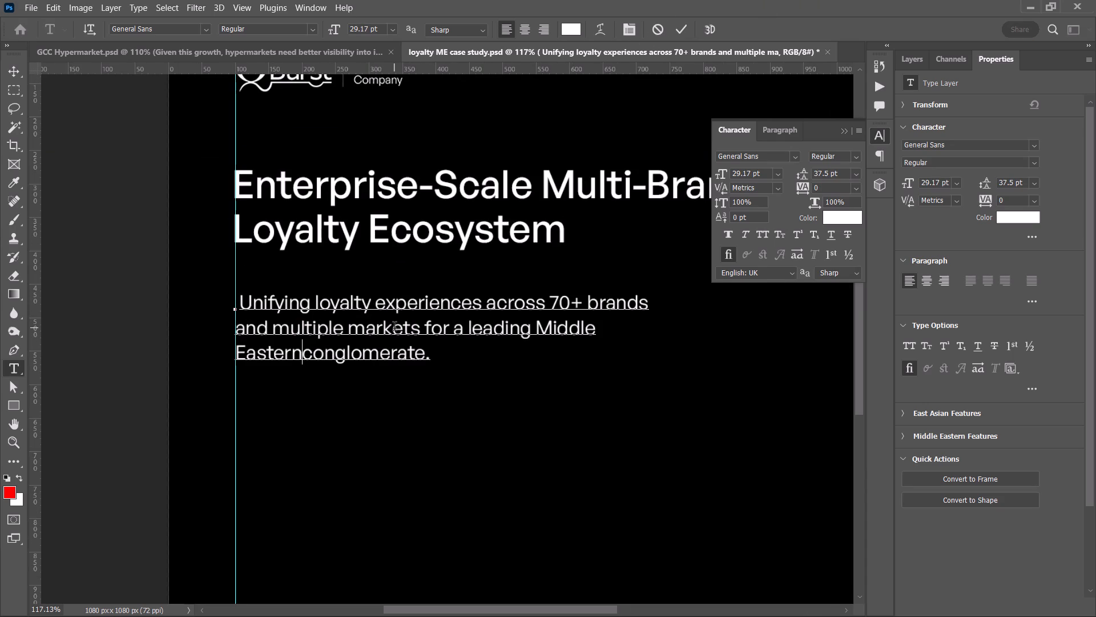
key(Return)
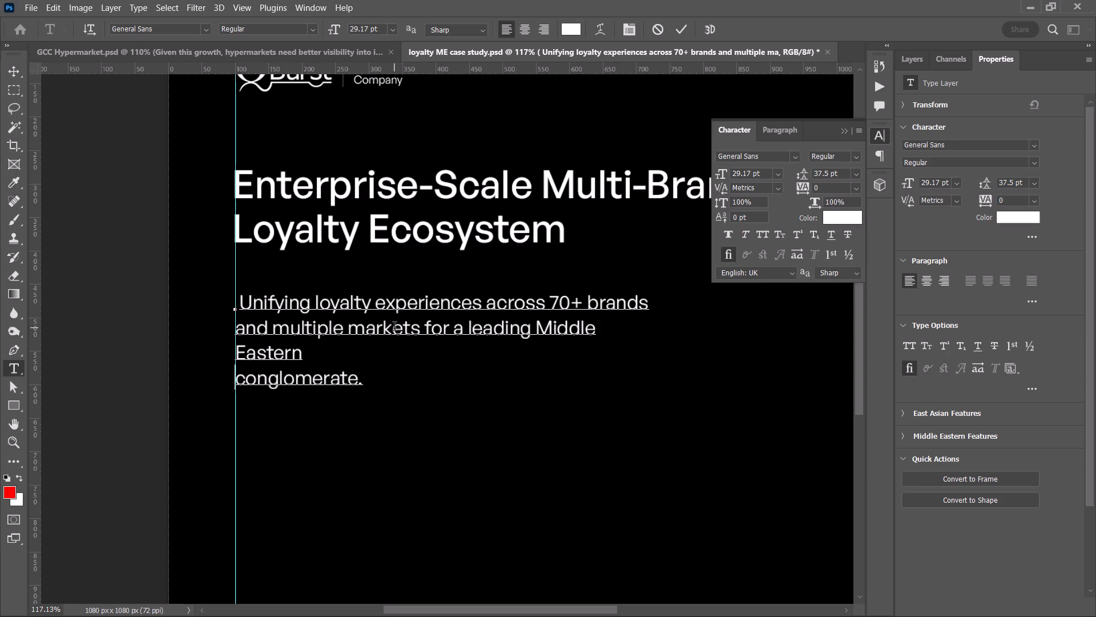
key(Up)
key(BackSpace)
key(space)
click(679, 29)
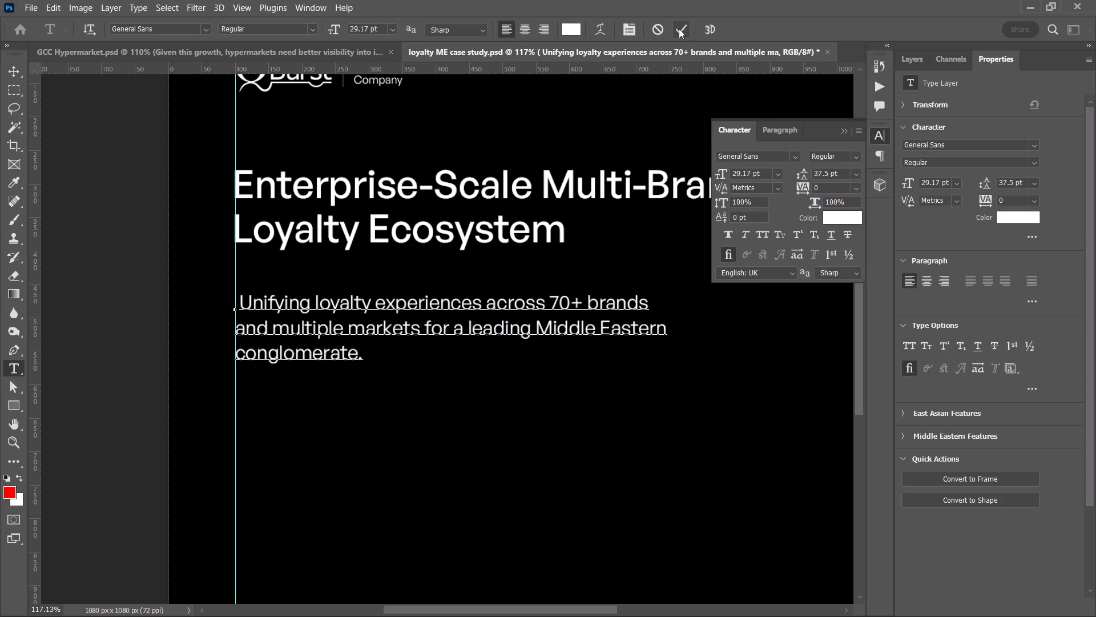
click(16, 67)
click(98, 186)
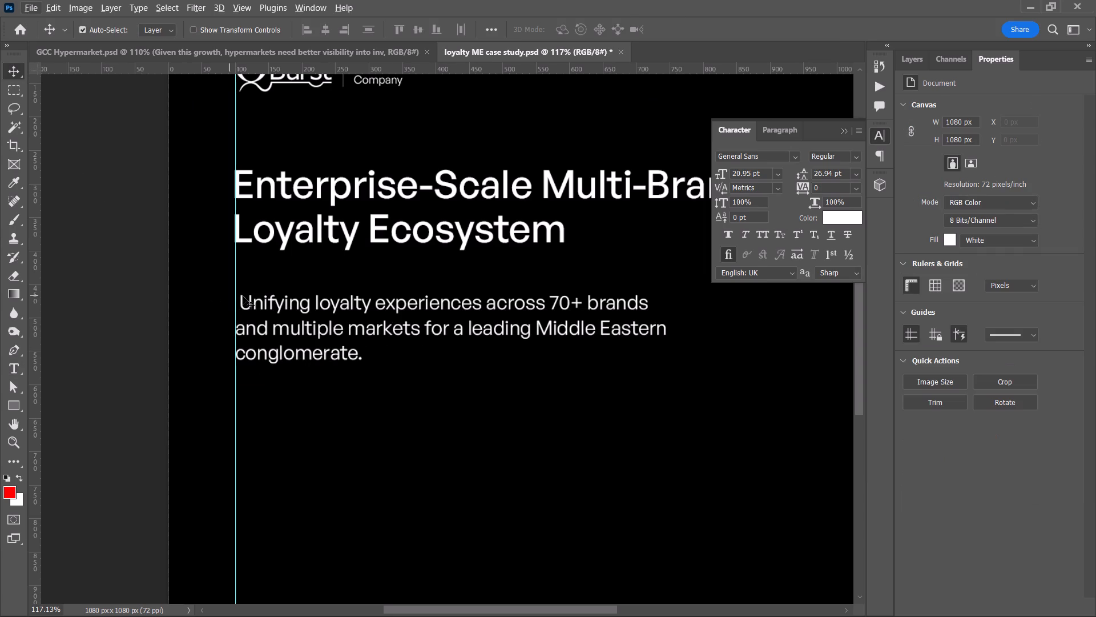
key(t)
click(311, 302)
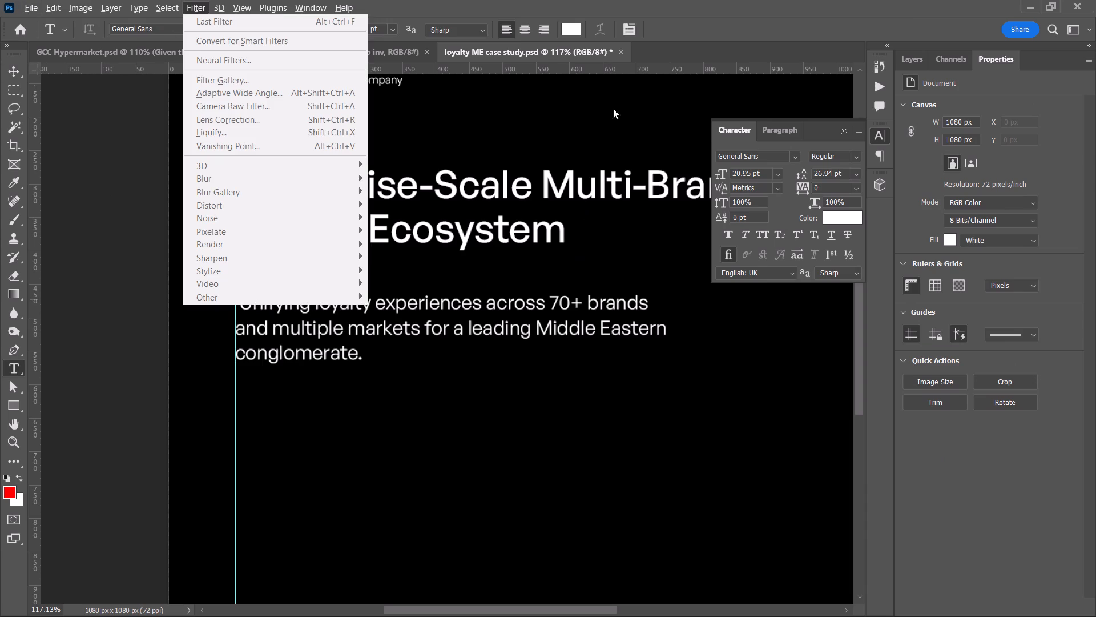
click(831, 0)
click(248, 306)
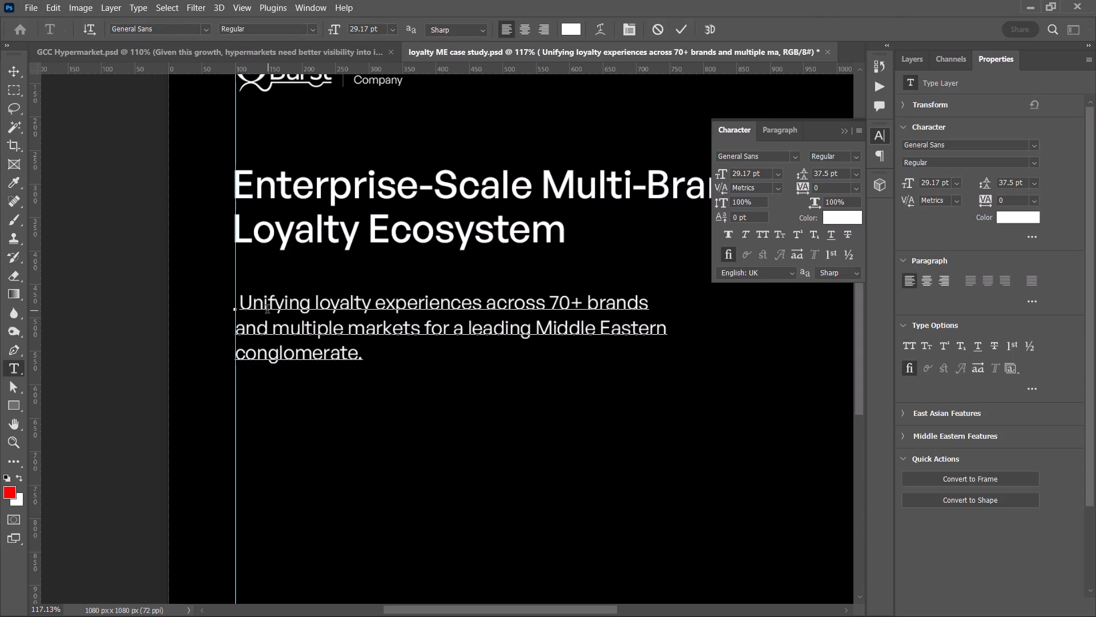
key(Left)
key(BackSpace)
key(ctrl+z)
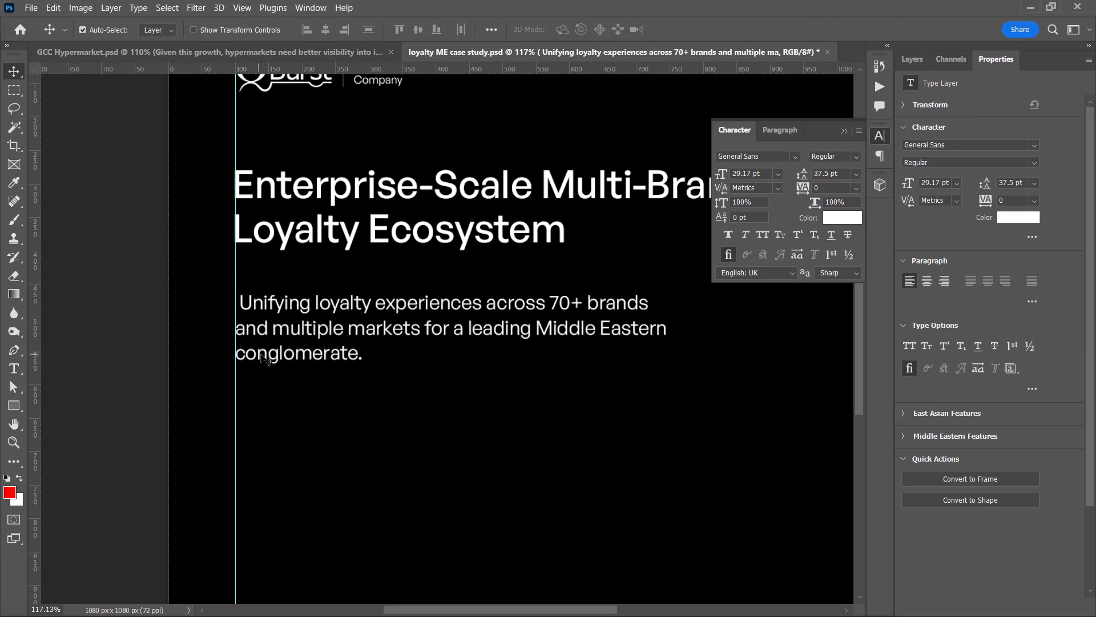
Delete the leading space before "Unifying" in the subheadline, commit the text and save the document.
click(240, 310)
key(t)
click(242, 310)
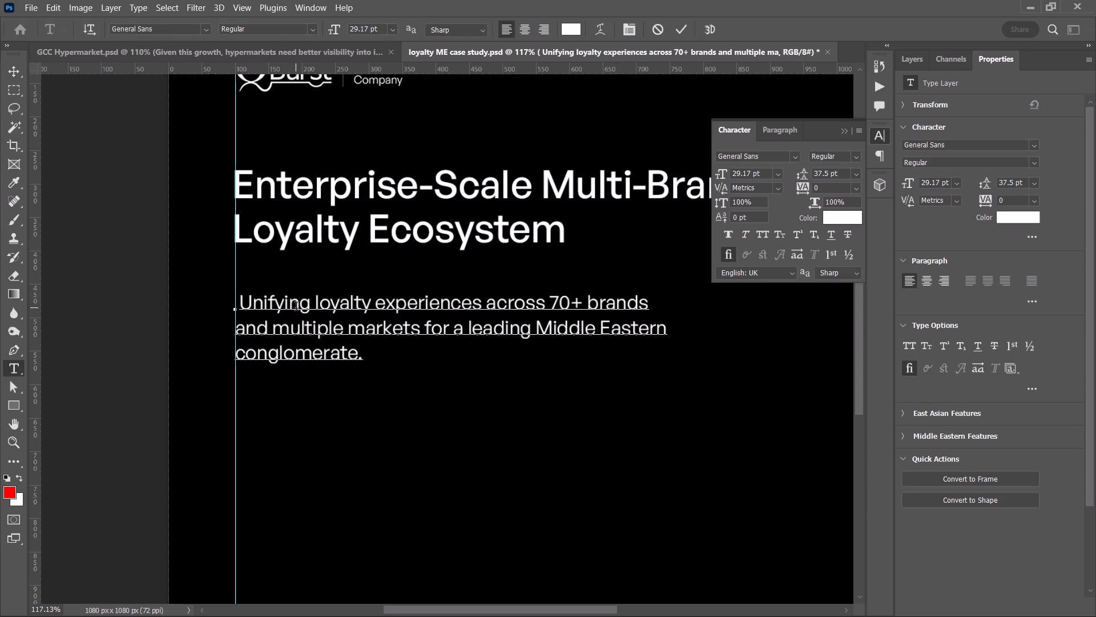
key(BackSpace)
click(678, 31)
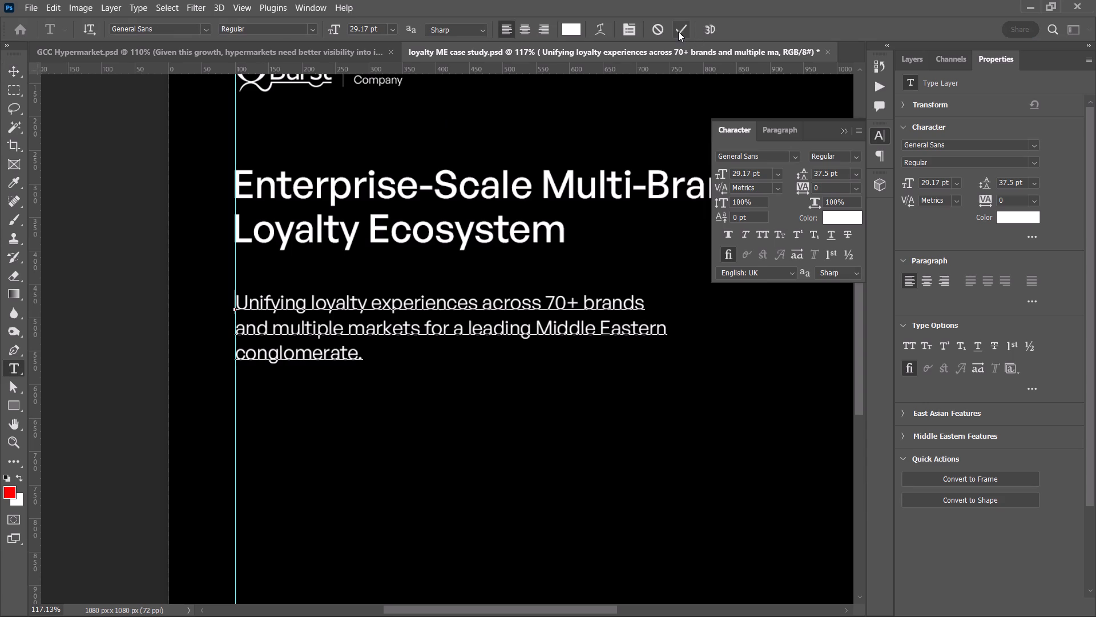
click(11, 70)
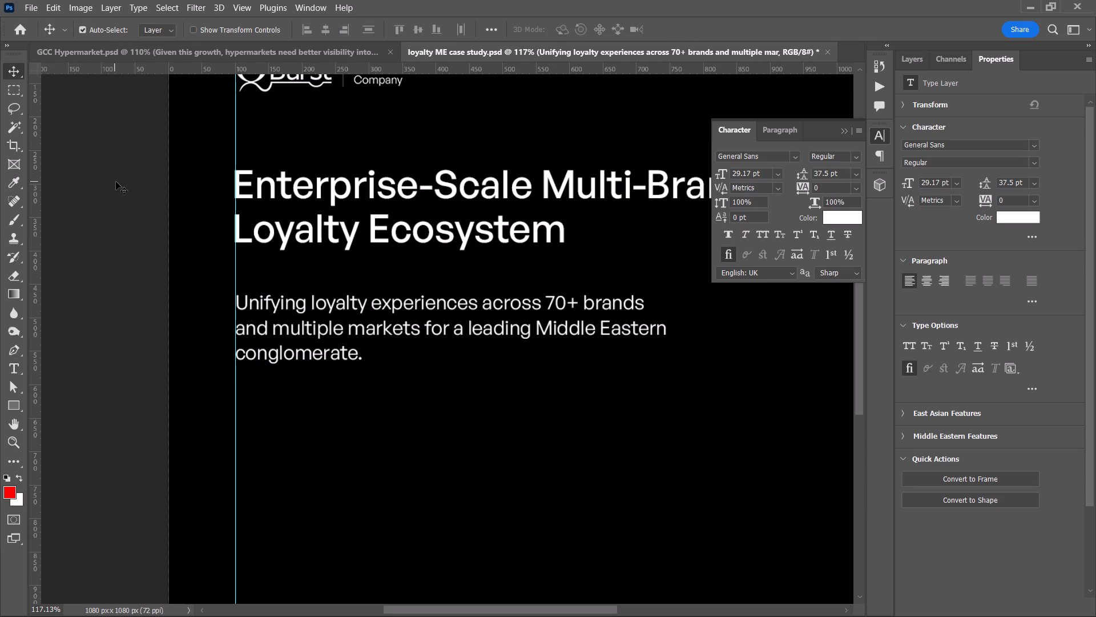
click(116, 182)
key(ctrl+s)
Nudge the subheadline up about 10 px toward the headline and save the document.
alt+scroll(116, 182, down, 3)
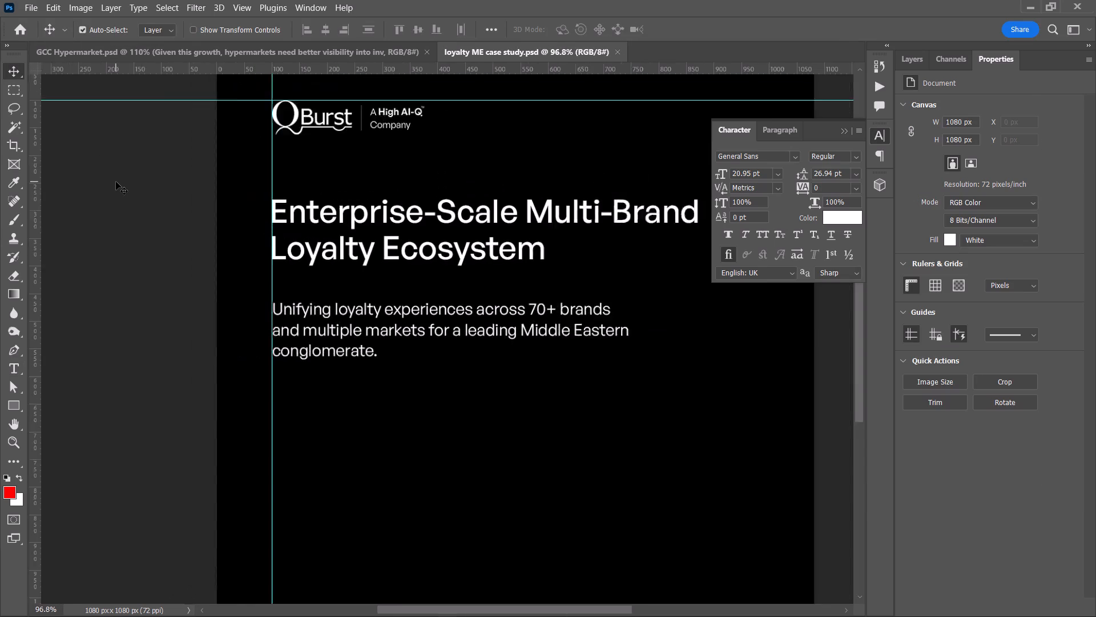
key(space)
drag(159, 202, 113, 187)
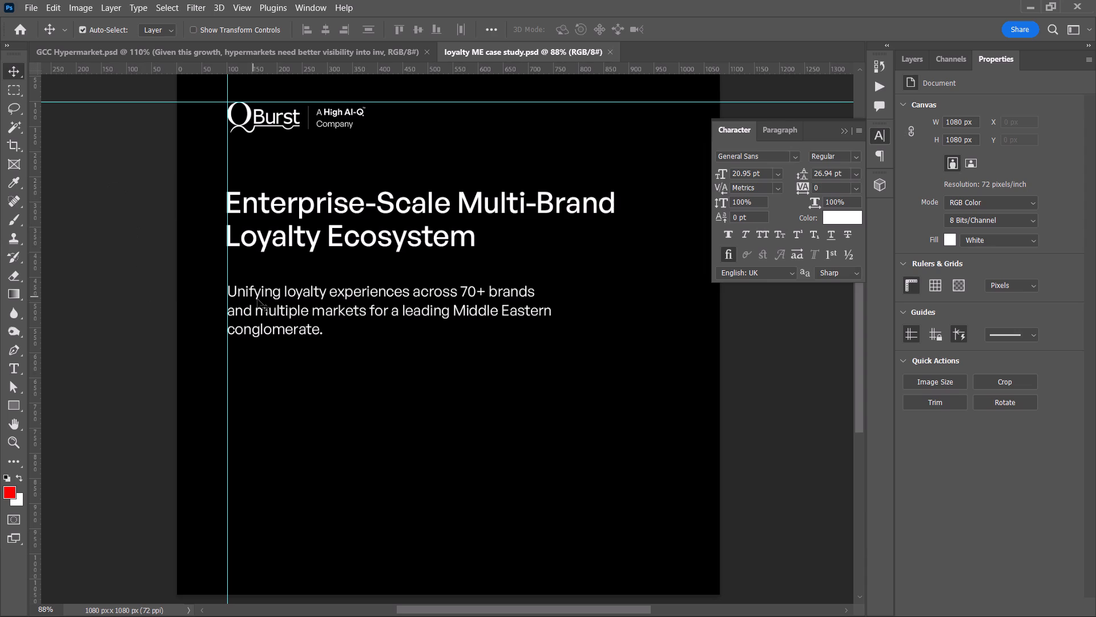
click(257, 299)
key(shift+Up)
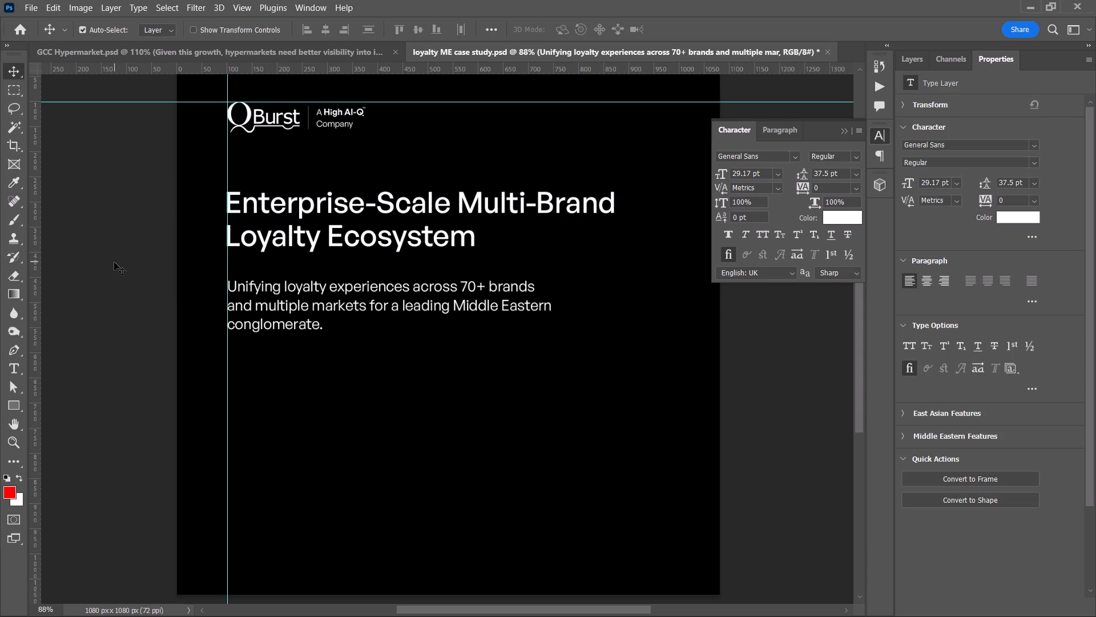
click(114, 262)
key(ctrl+s)
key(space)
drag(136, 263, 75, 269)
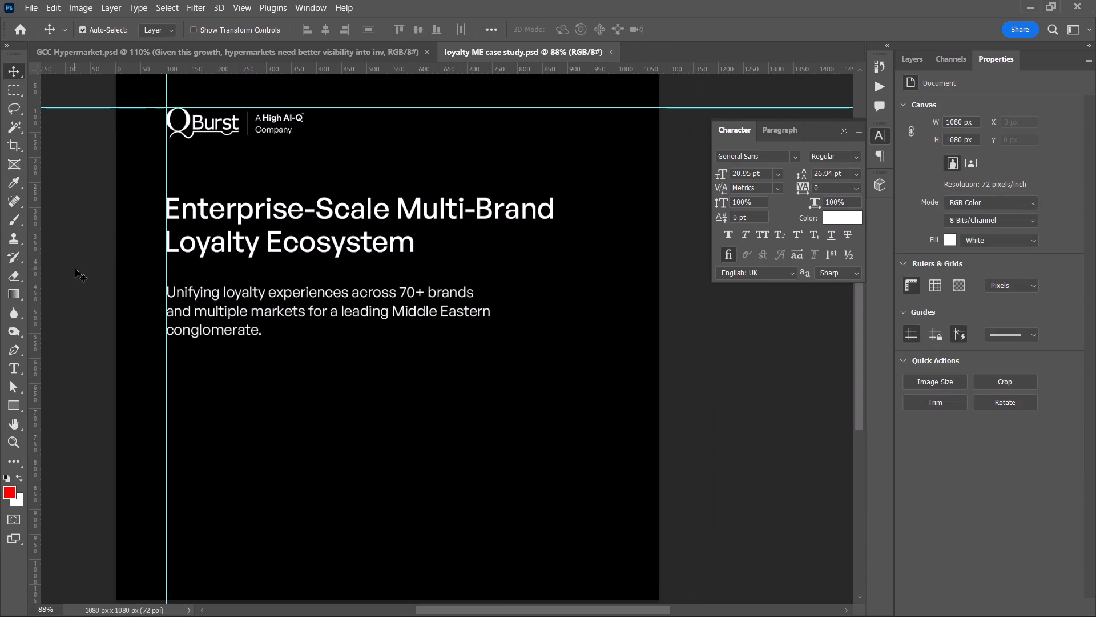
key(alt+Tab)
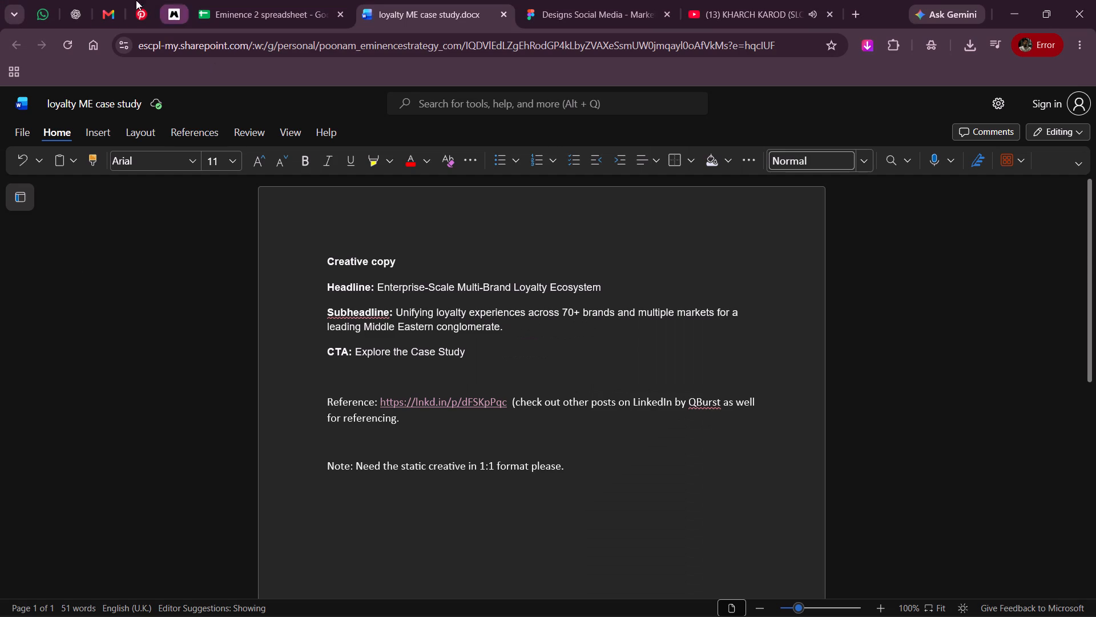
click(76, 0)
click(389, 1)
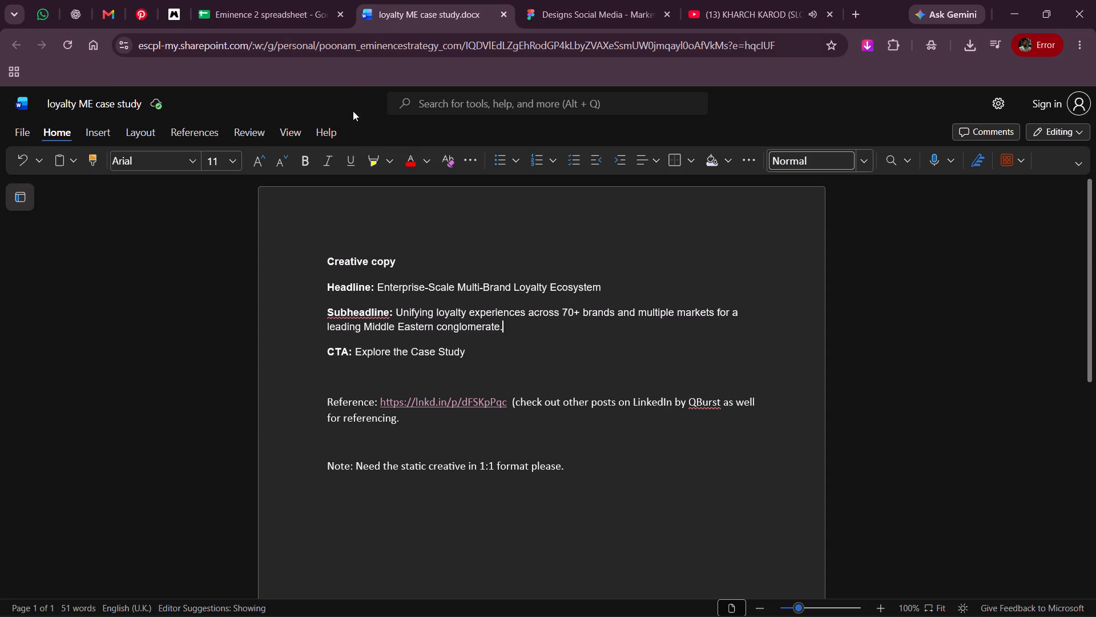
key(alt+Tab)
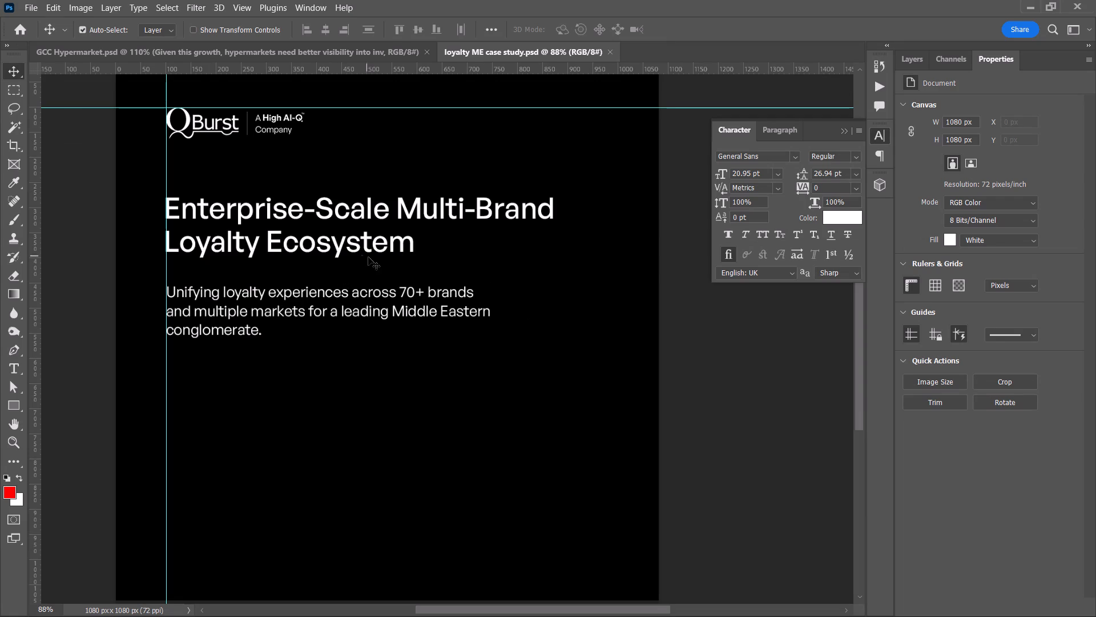
Set the headline's font weight to General Sans Semibold.
click(216, 219)
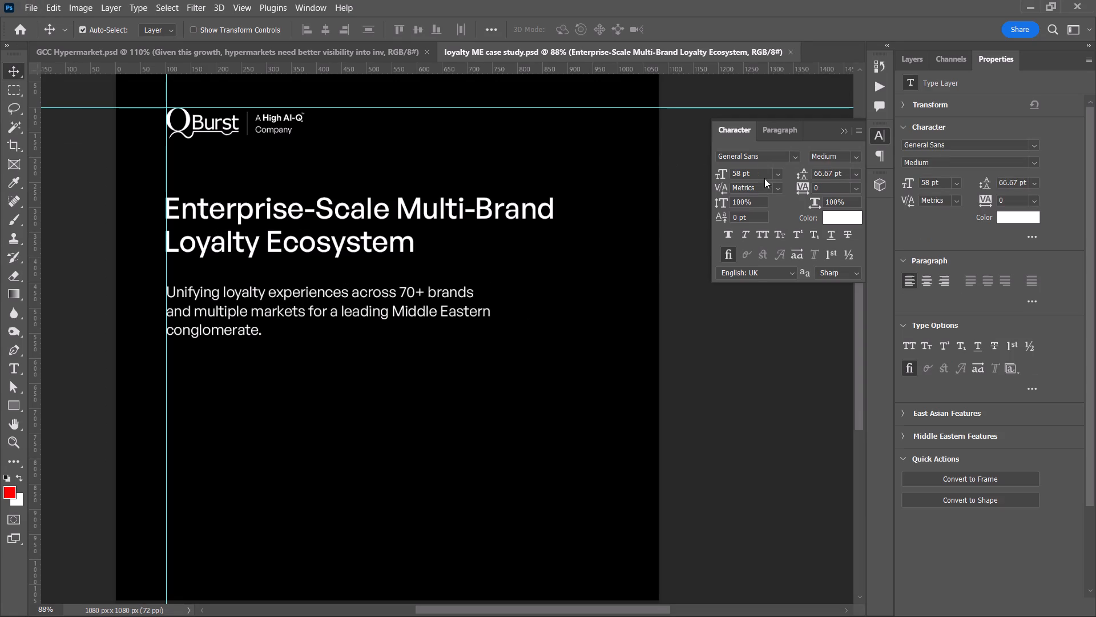
click(856, 160)
click(852, 256)
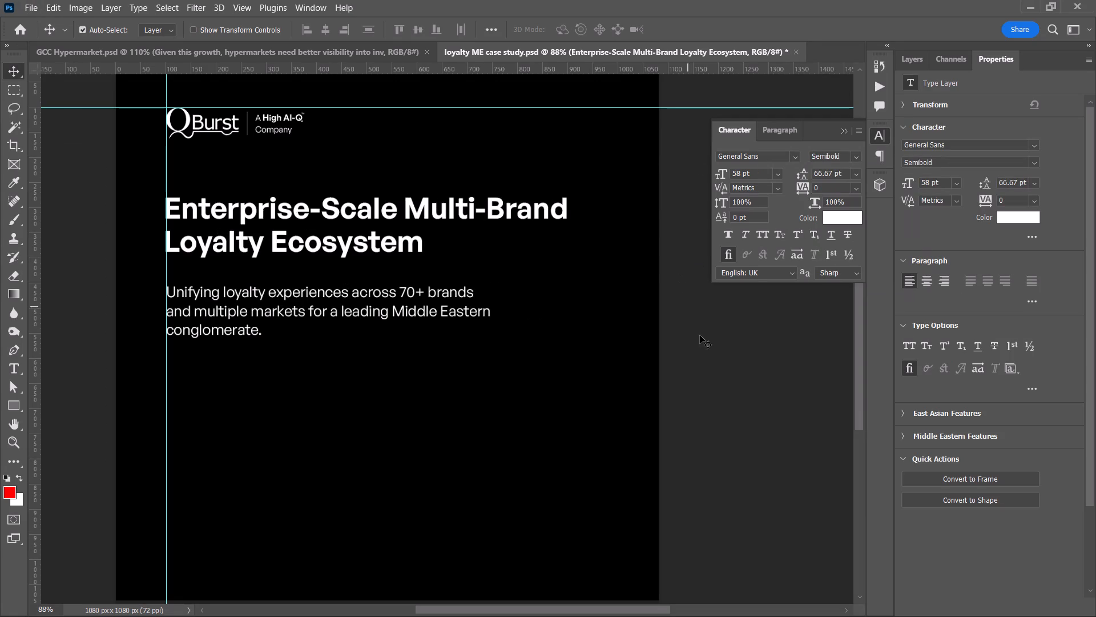
click(719, 357)
Nudge the subheadline up another 10 px or so, closer to the headline, and save the document.
alt+scroll(354, 336, down, 3)
click(313, 320)
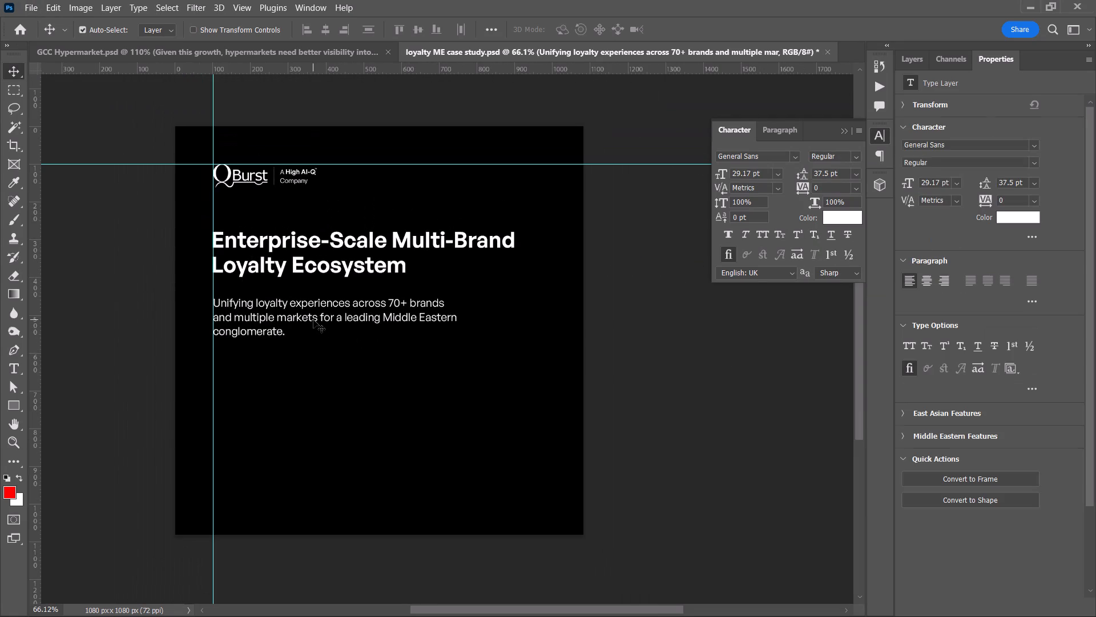
key(shift+Up)
key(ctrl+s)
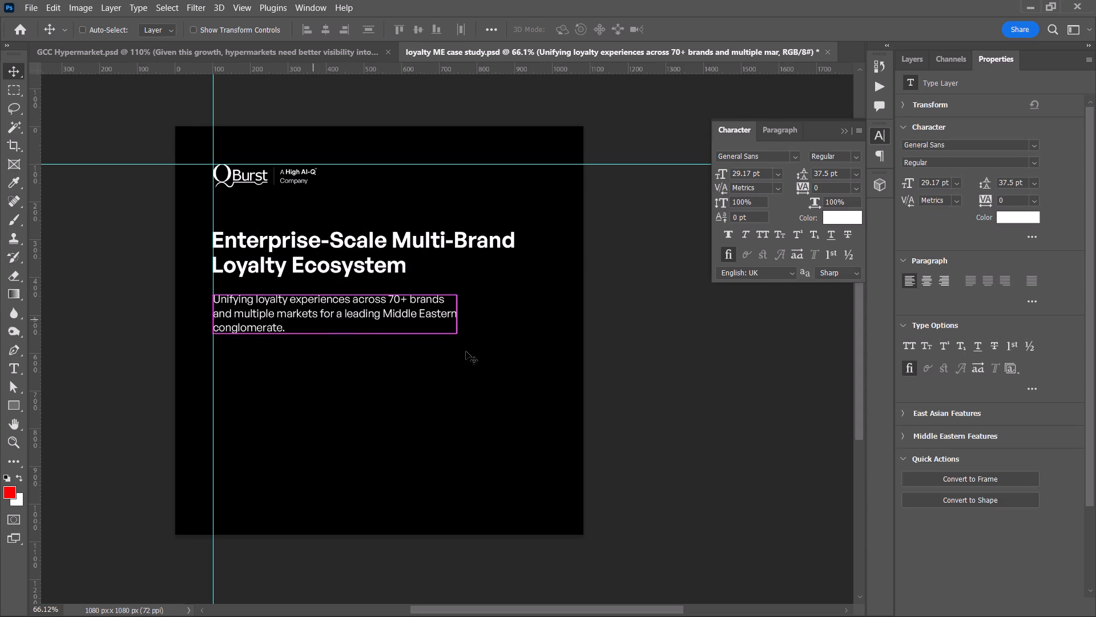
click(662, 354)
key(space)
key(space)
drag(659, 354, 571, 335)
key(space)
drag(571, 335, 558, 336)
key(ctrl+s)
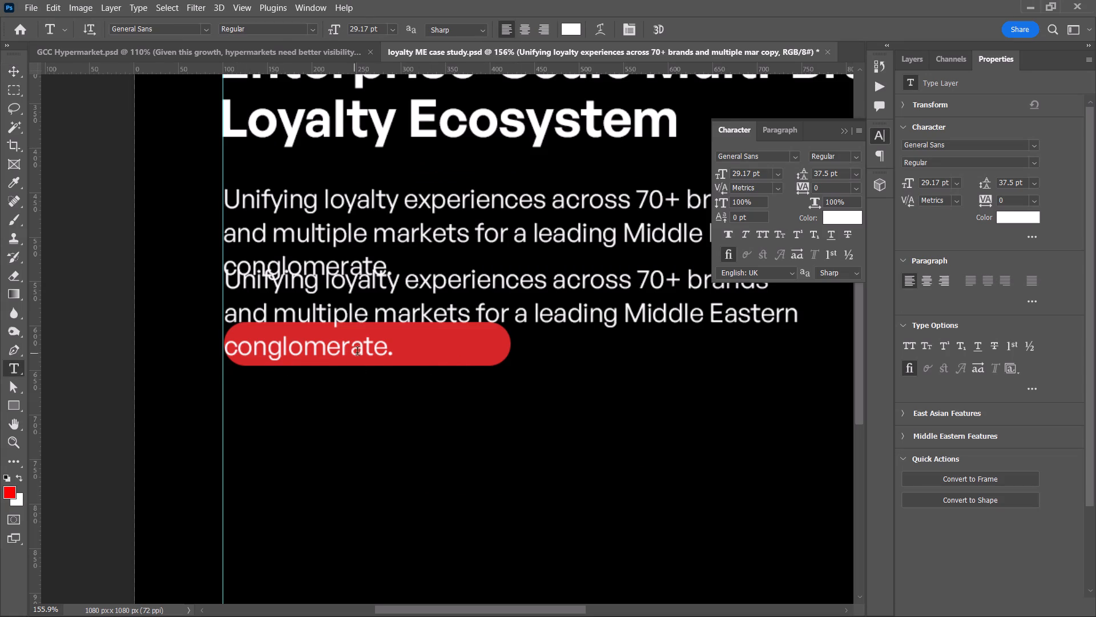
drag(390, 352, 210, 231)
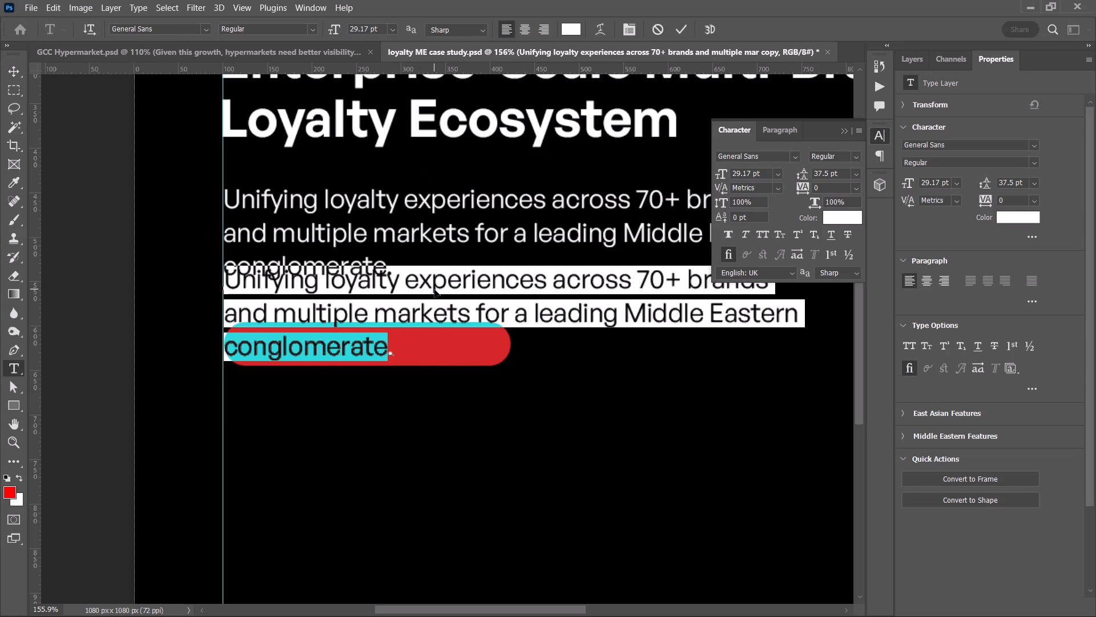
key(ctrl+v)
drag(514, 310, 521, 354)
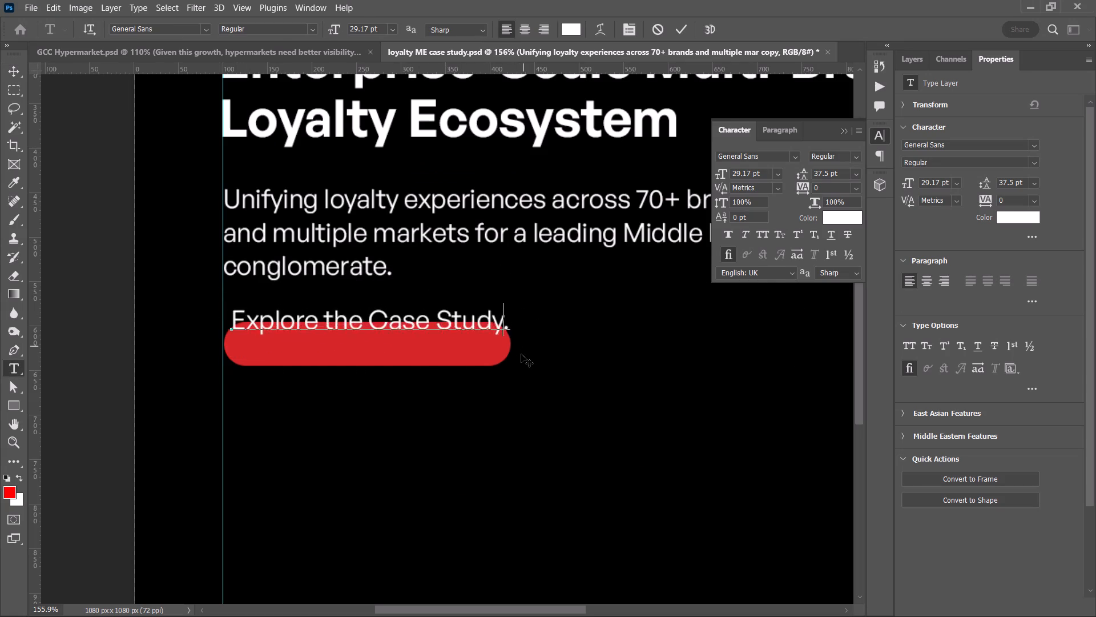
drag(521, 354, 519, 371)
key(Delete)
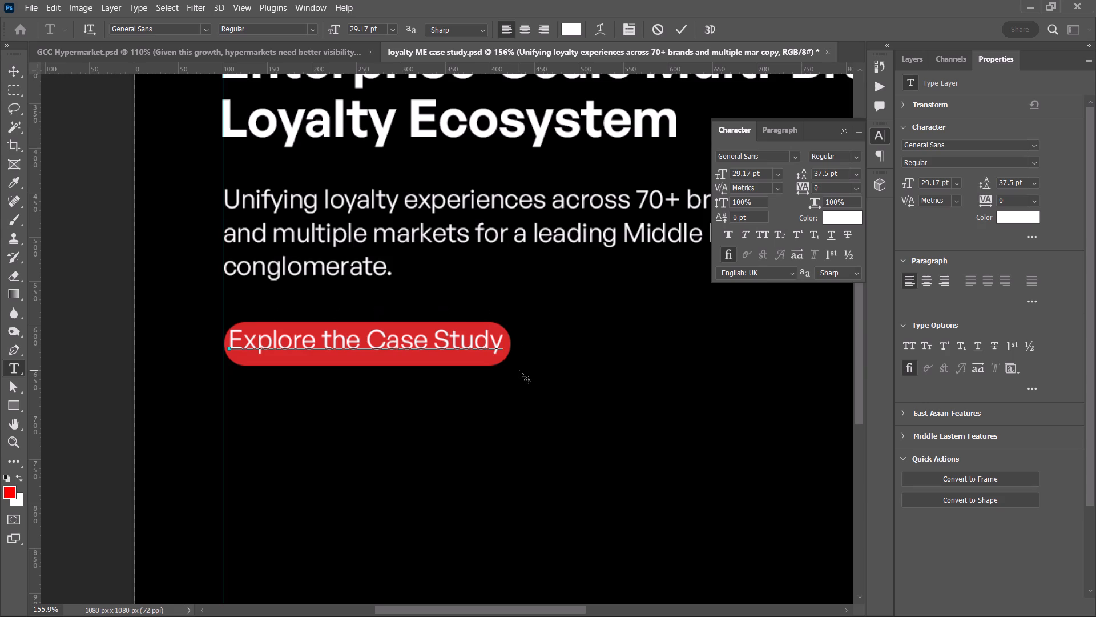
click(8, 70)
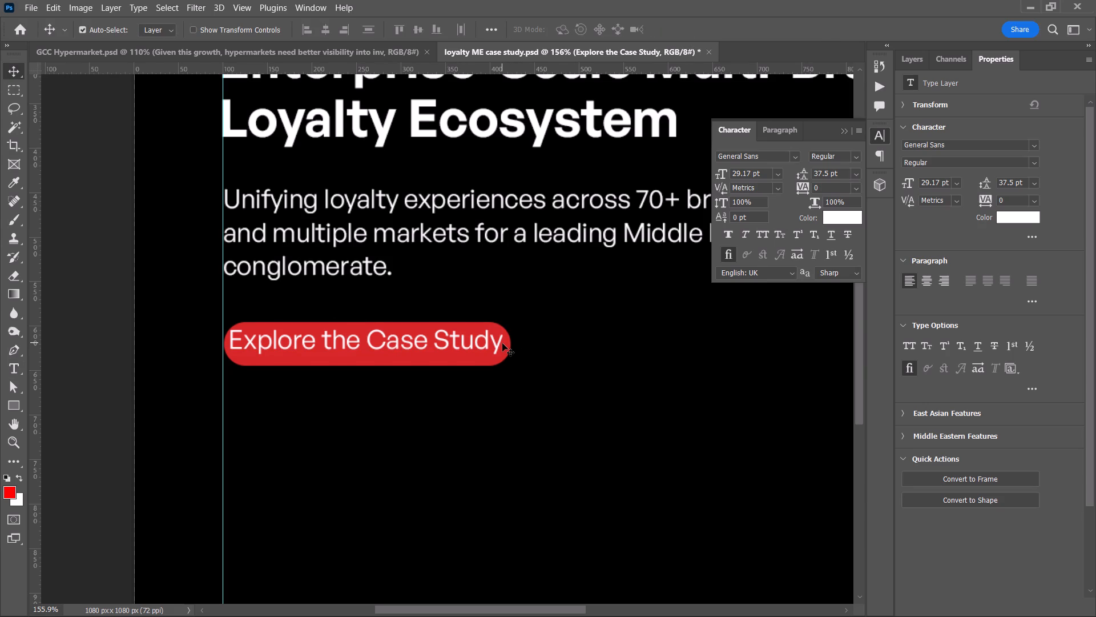
Set the CTA text to 27 pt General Sans Medium.
key(t)
drag(502, 343, 193, 302)
click(385, 381)
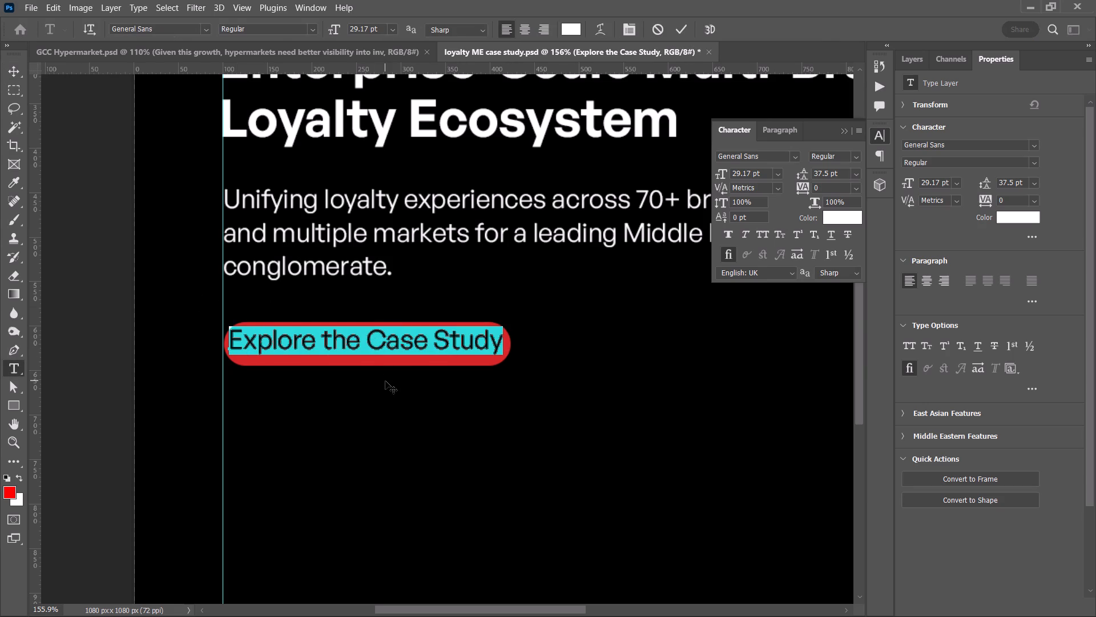
click(748, 174)
scroll(748, 174, down, 2)
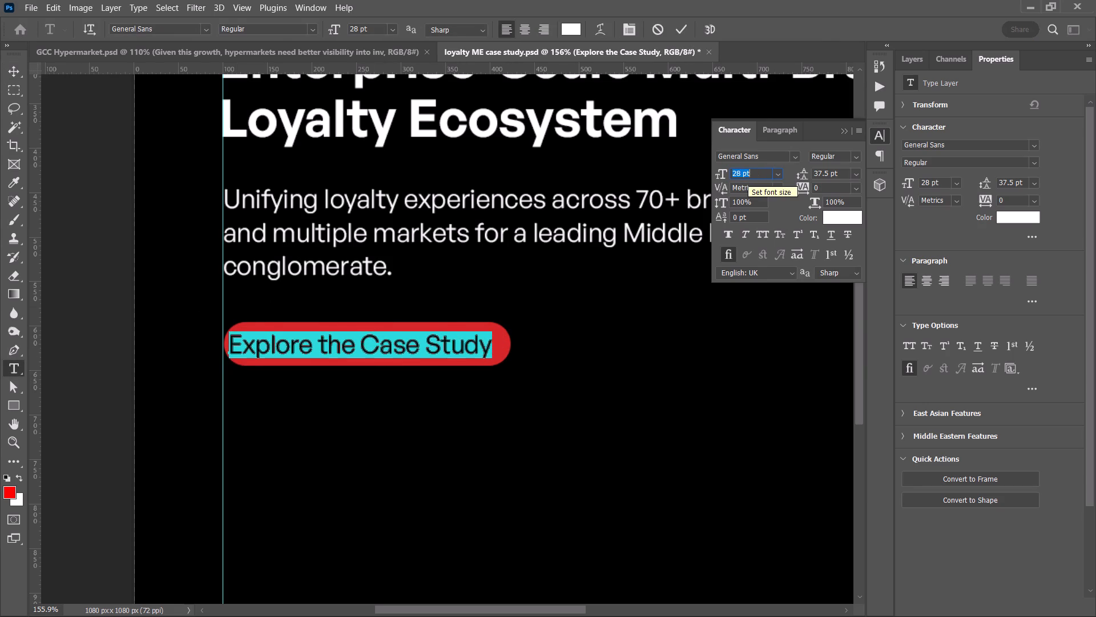
scroll(748, 174, down, 1)
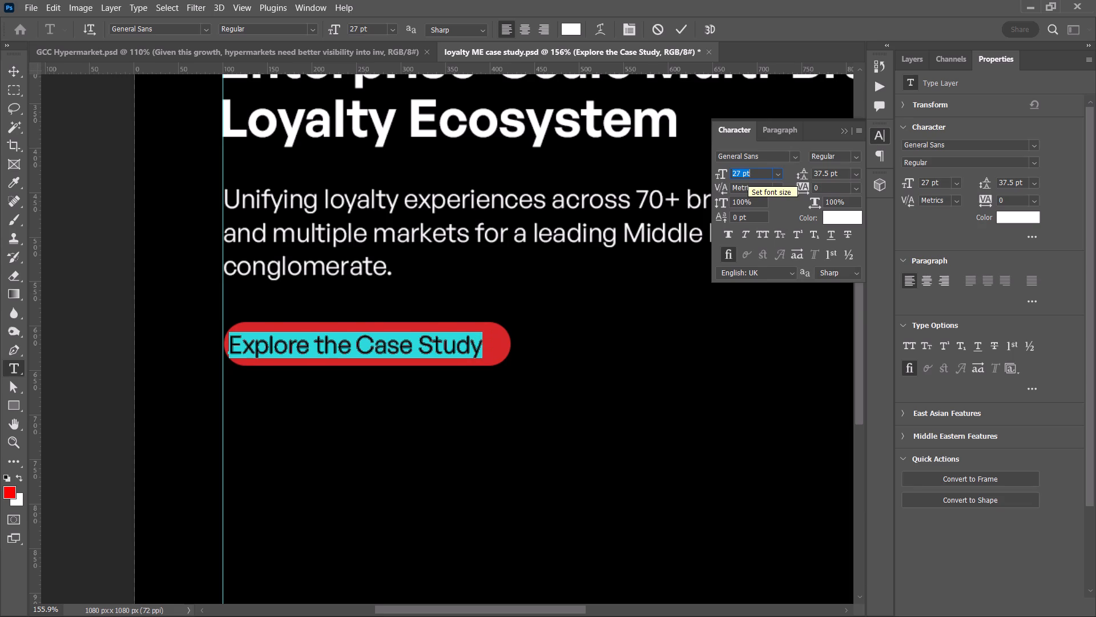
click(856, 157)
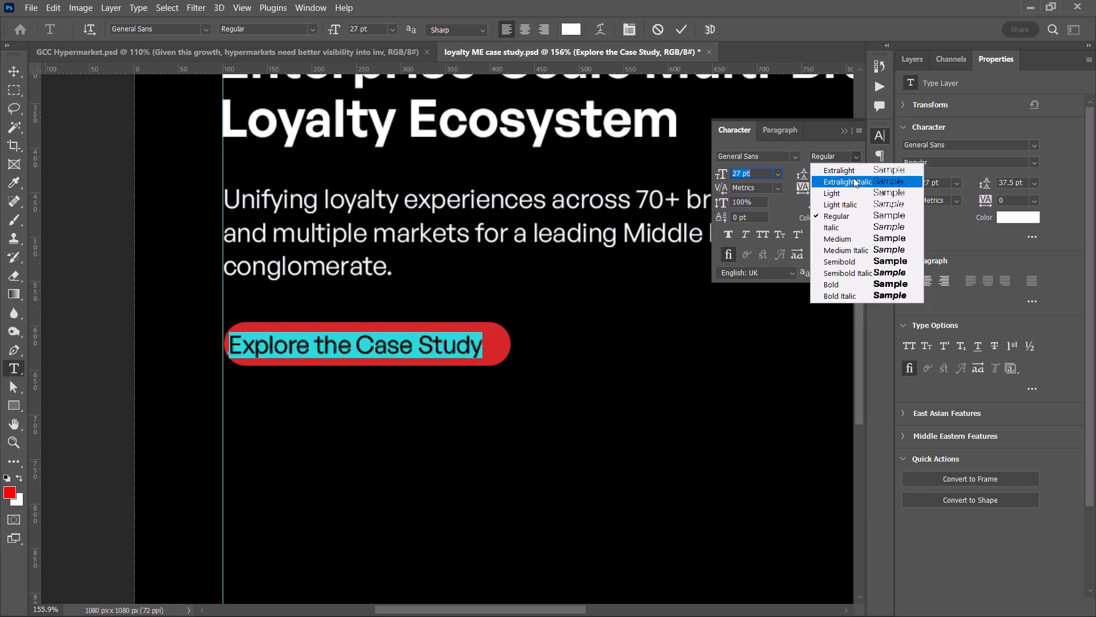
click(854, 242)
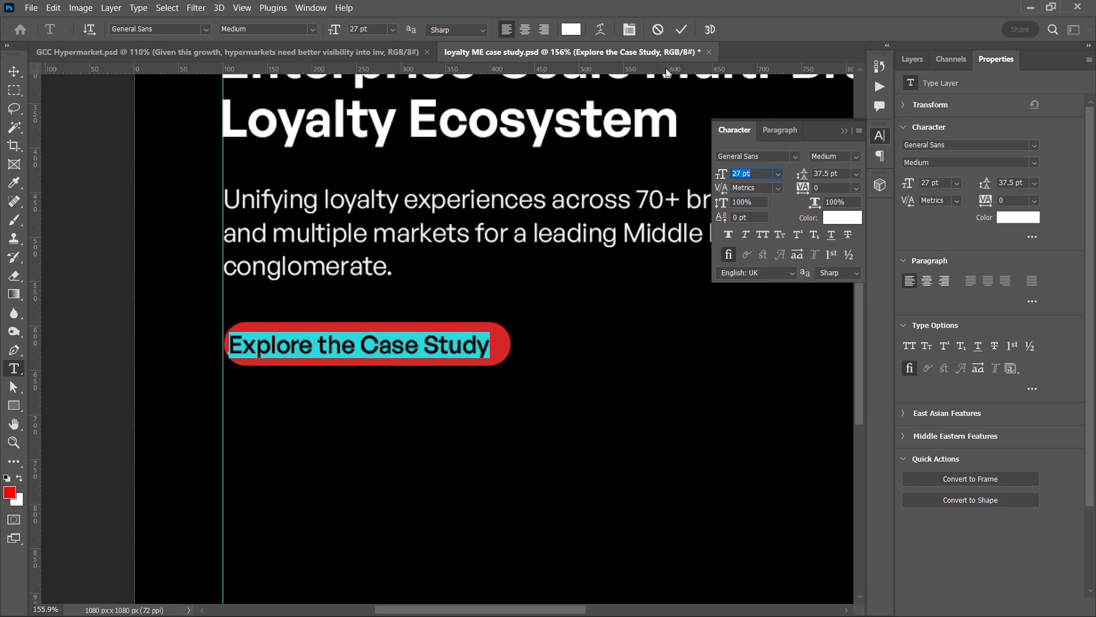
click(688, 29)
click(15, 71)
click(98, 262)
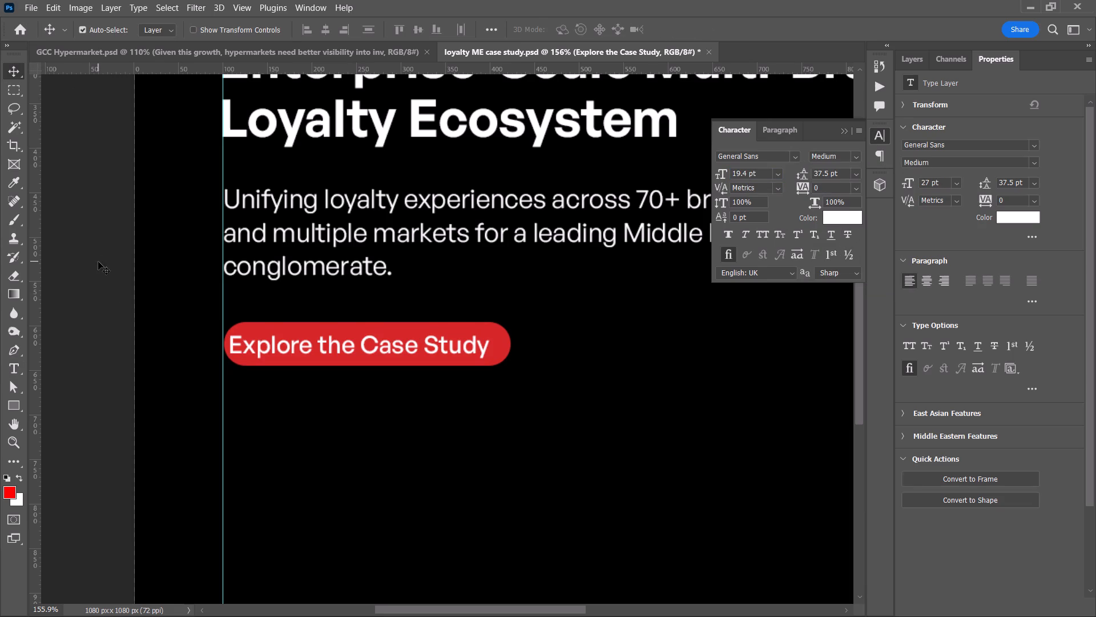
Compare the CTA button with the one in ChatGPT's generated visual.
alt+scroll(260, 370, down, 3)
alt+scroll(332, 403, down, 3)
alt+scroll(325, 382, up, 4)
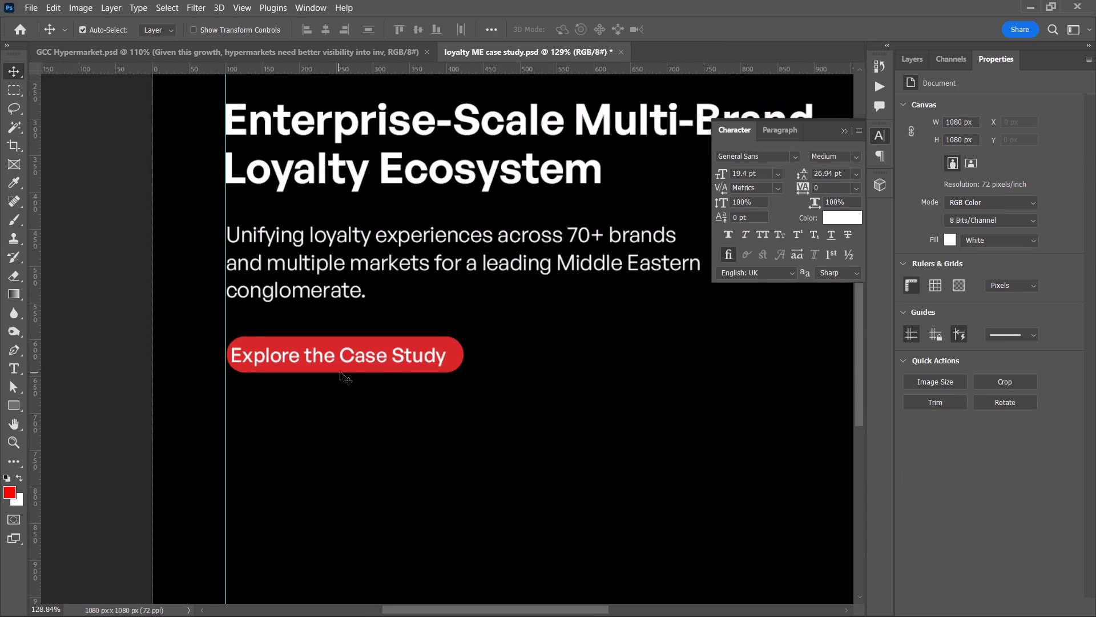
key(alt+Tab)
scroll(465, 269, up, 1)
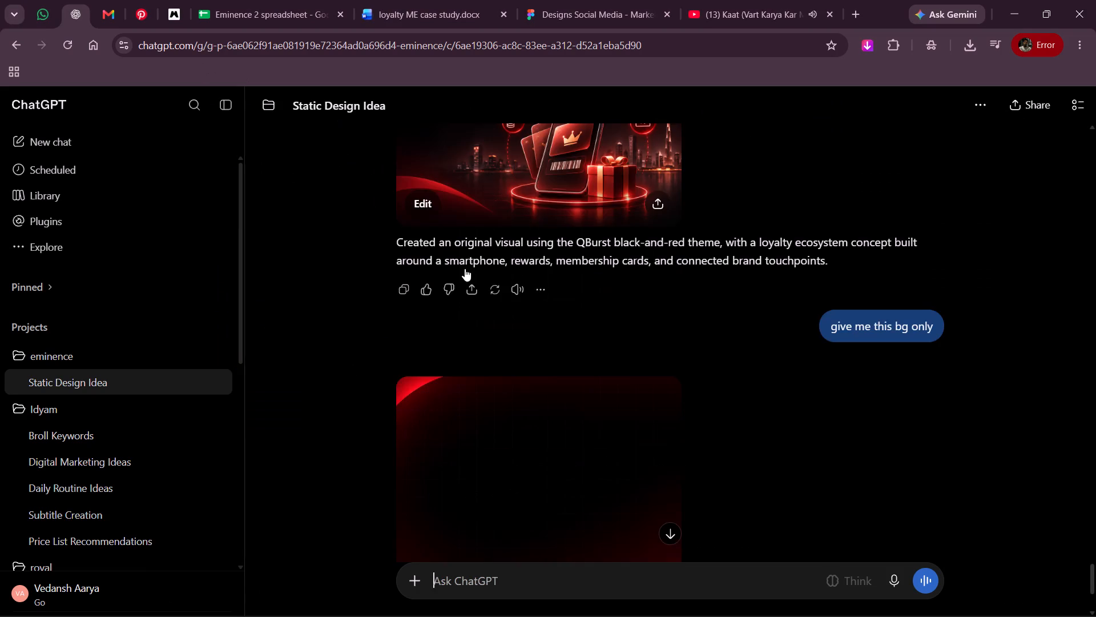
scroll(437, 286, up, 1)
key(alt+Tab)
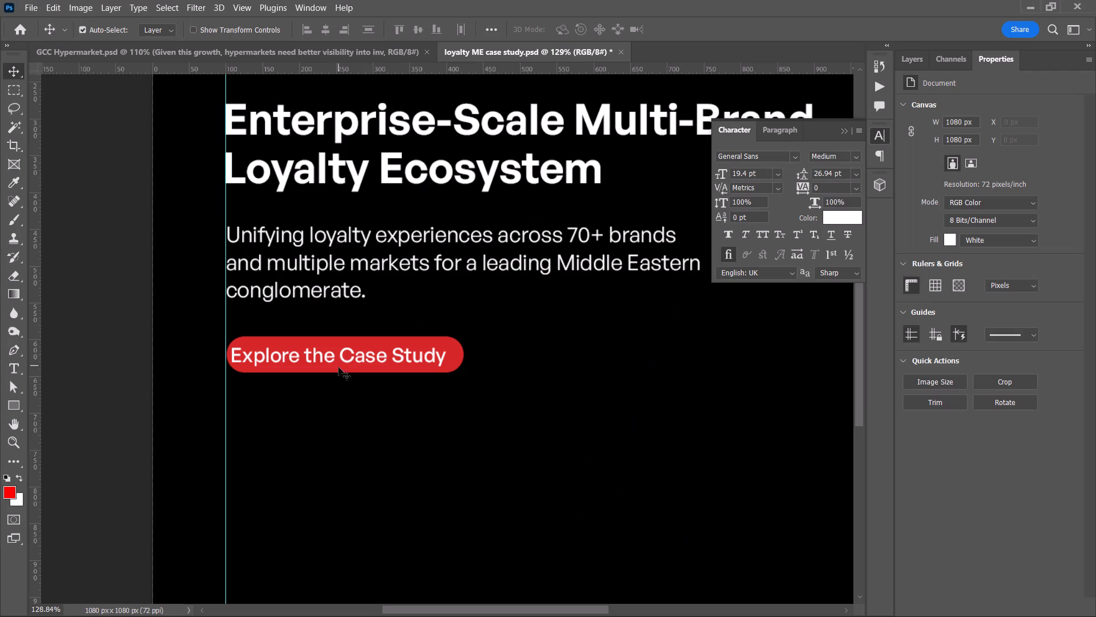
Scale up the red CTA button and its text together, bringing the text to 29.08 pt.
click(450, 348)
shift+click(440, 354)
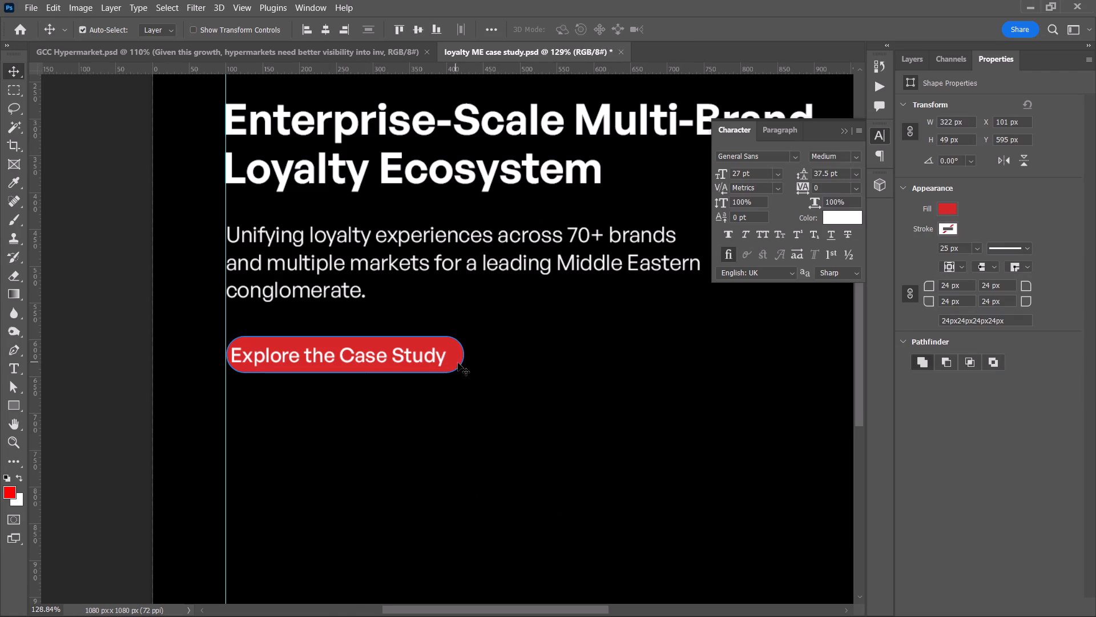
key(ctrl+t)
drag(465, 355, 483, 348)
click(706, 37)
click(481, 379)
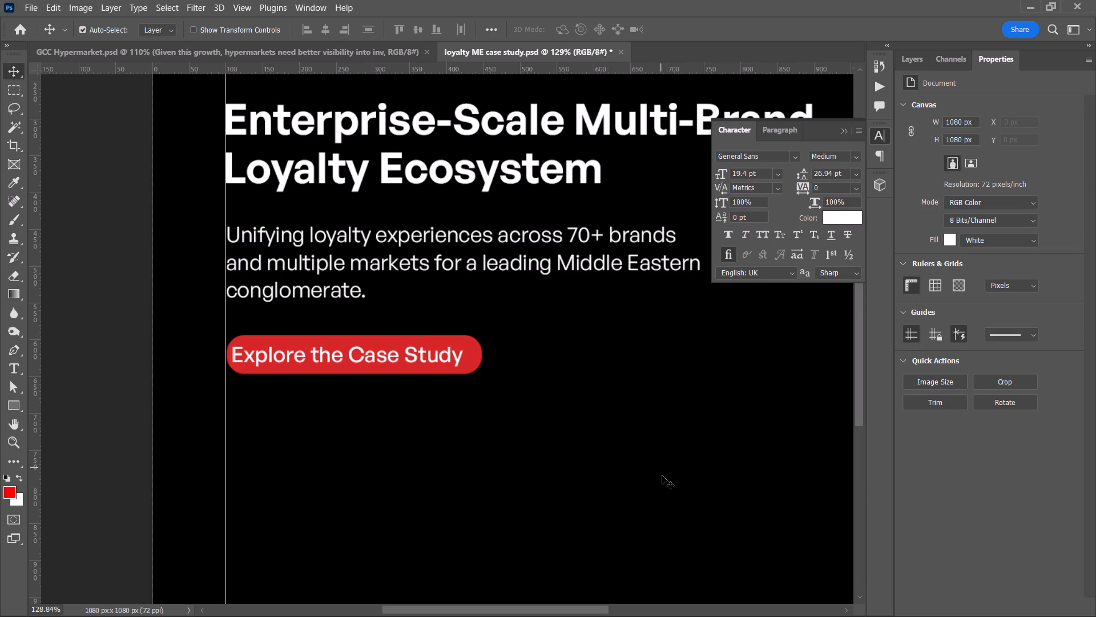
Shift the CTA text slightly inward from the button's start and widen the red button to about 359 px.
click(435, 355)
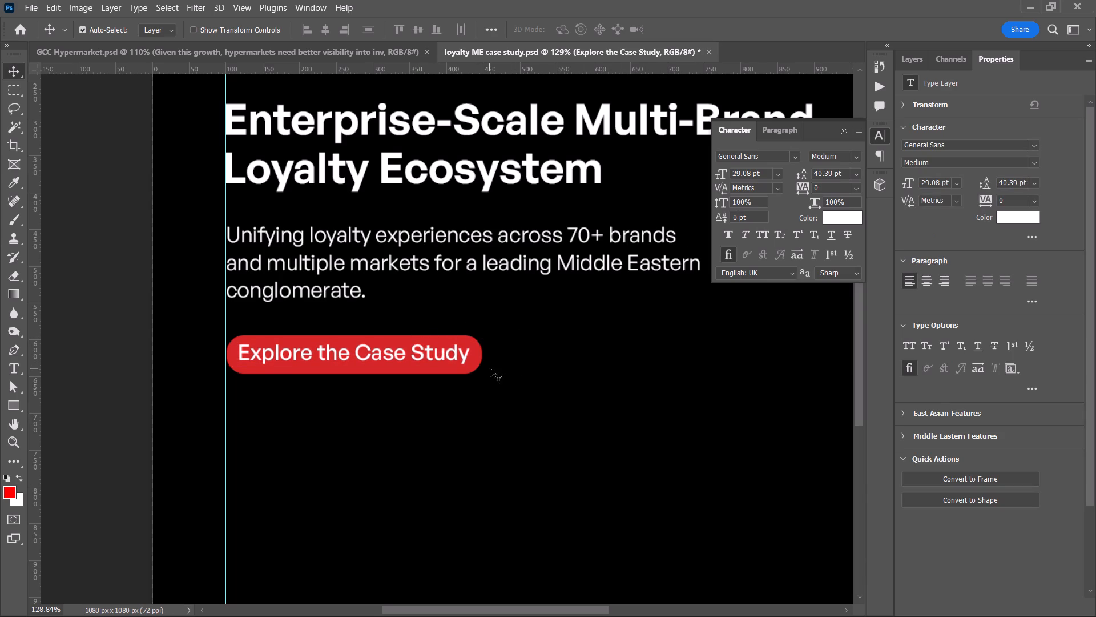
click(476, 360)
key(ctrl+t)
drag(485, 355, 494, 355)
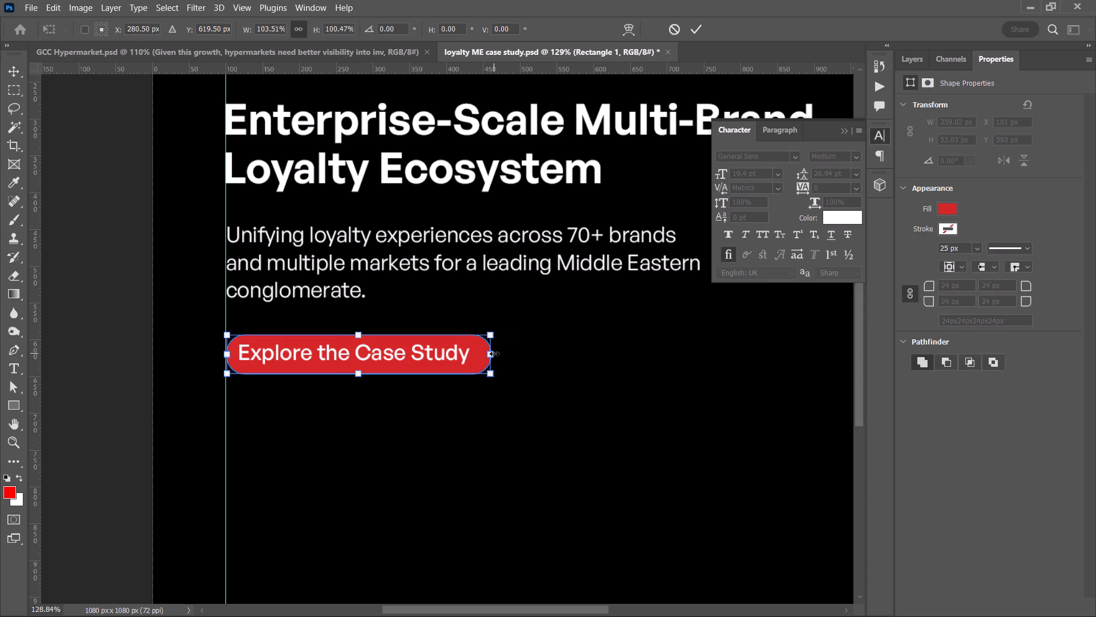
key(u)
click(699, 27)
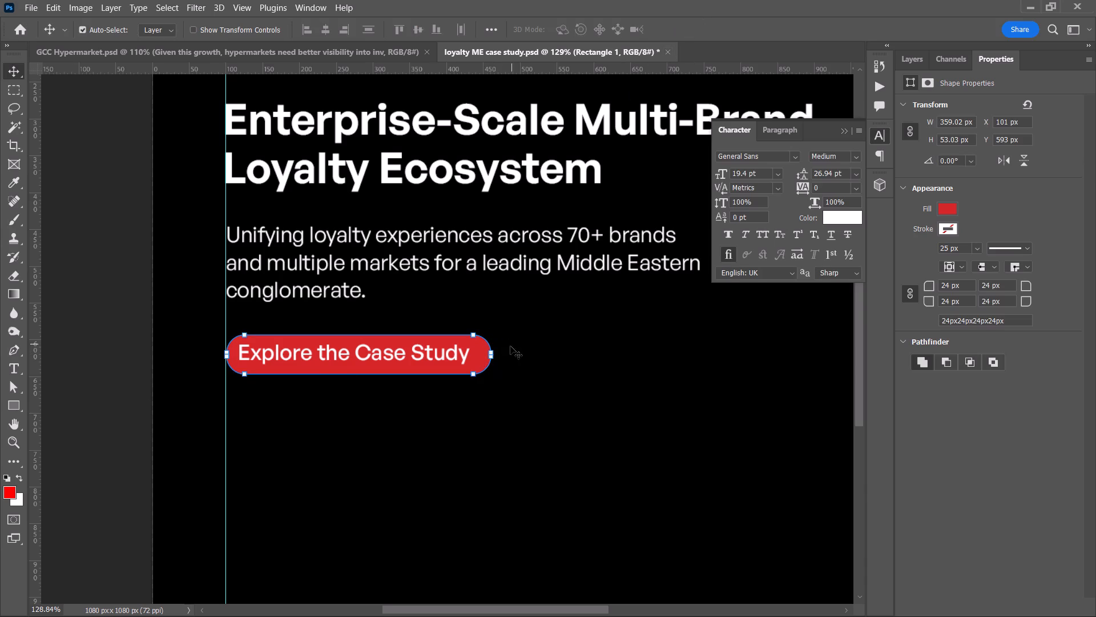
Round the red button's corners fully, to a 26 px radius on all four.
alt+scroll(449, 356, up, 4)
key(u)
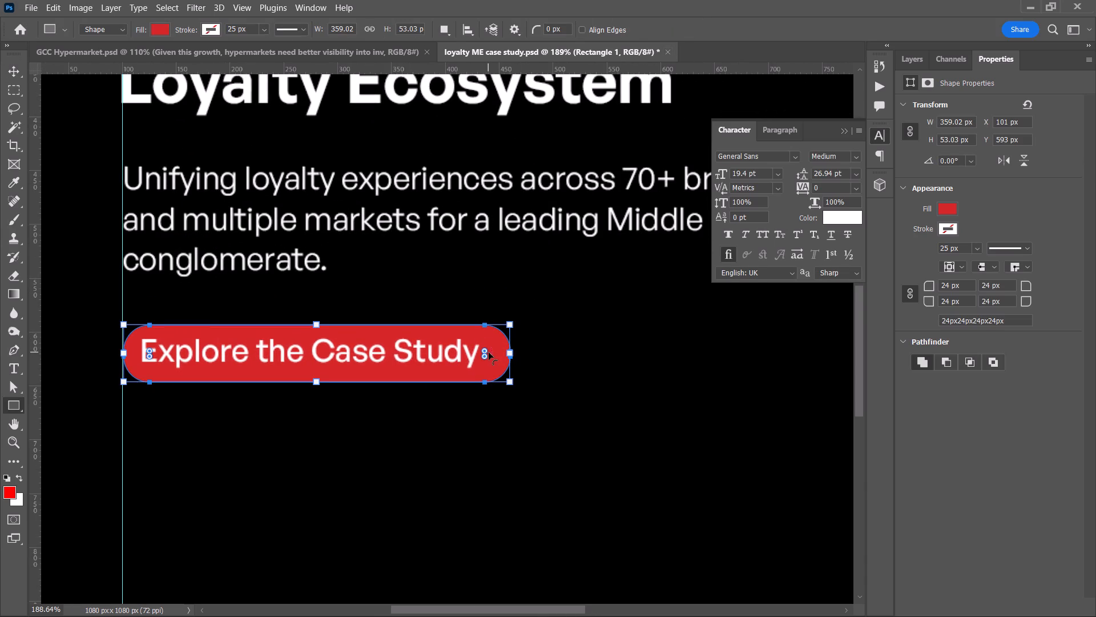
drag(485, 352, 474, 373)
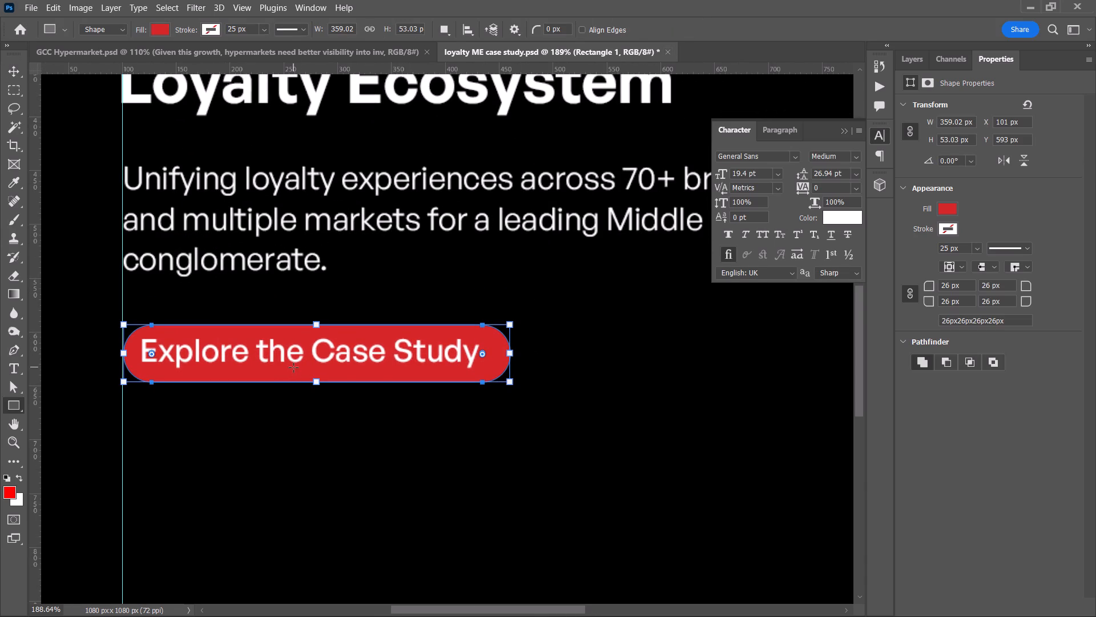
key(v)
click(529, 420)
Move the CTA text about 6 px horizontally to centre it between the button's rounded ends, and save the document.
drag(402, 350, 403, 350)
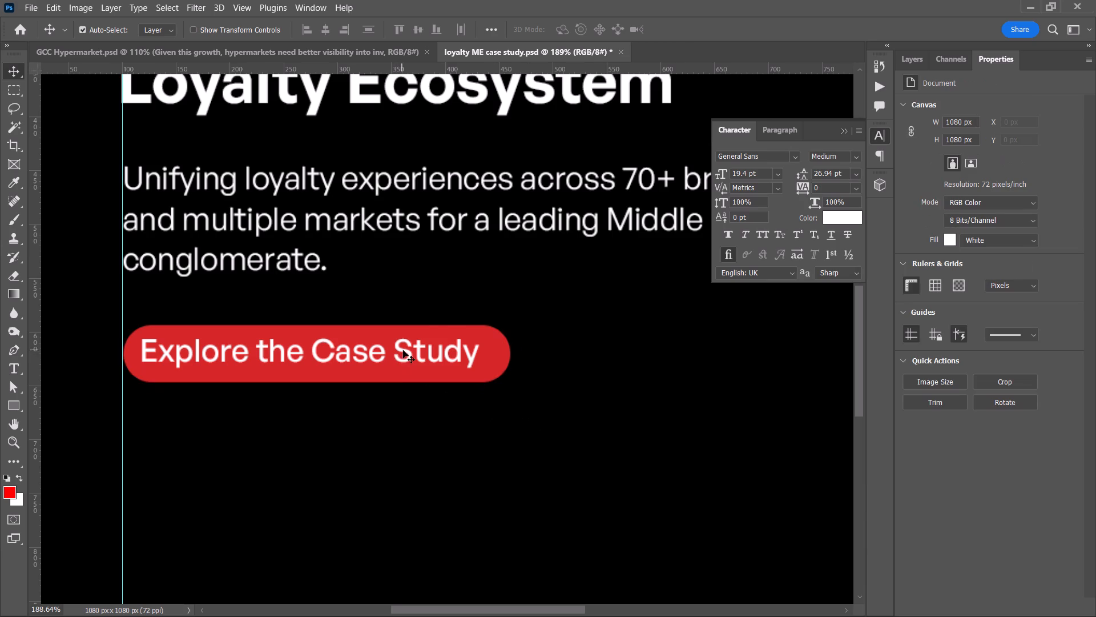
drag(403, 350, 407, 360)
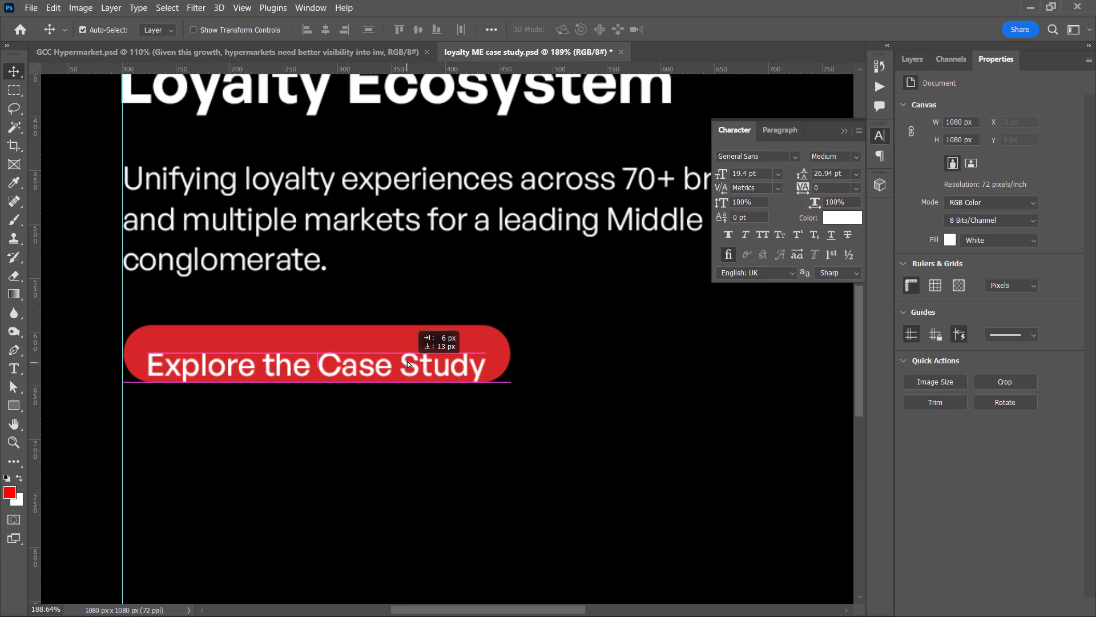
drag(407, 360, 405, 356)
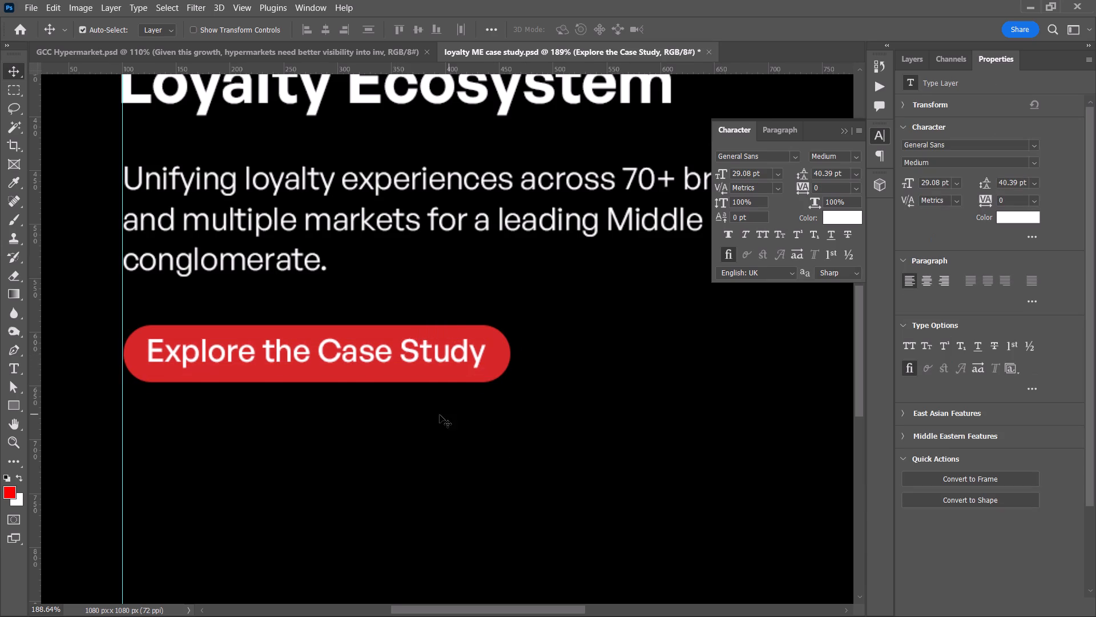
alt+scroll(437, 416, up, 4)
key(space)
drag(462, 420, 506, 452)
drag(529, 359, 528, 362)
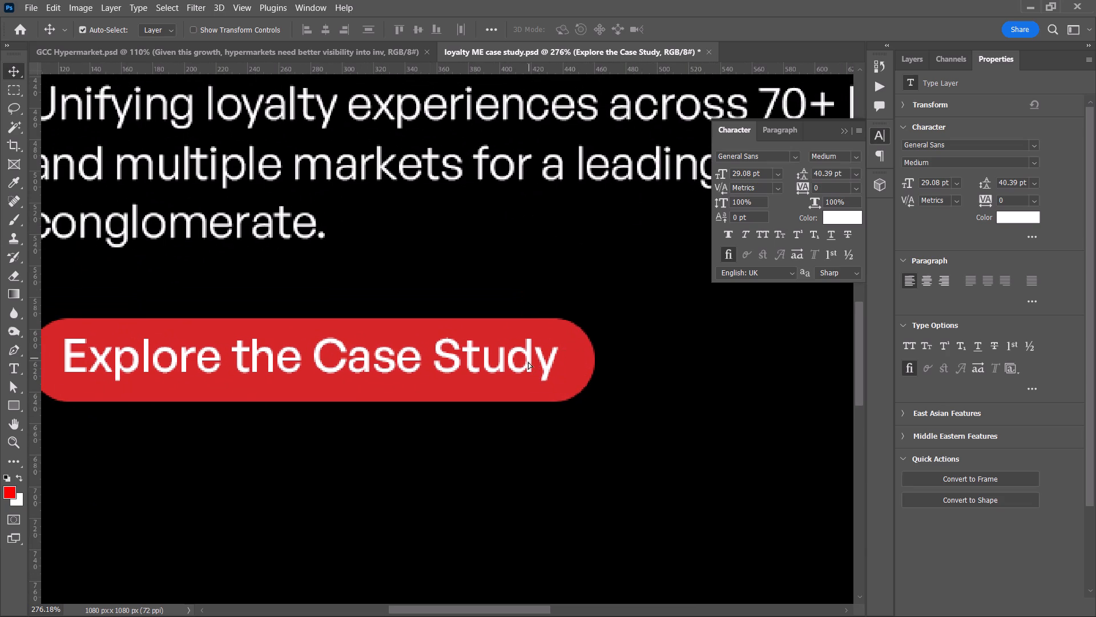
drag(528, 362, 526, 364)
click(571, 426)
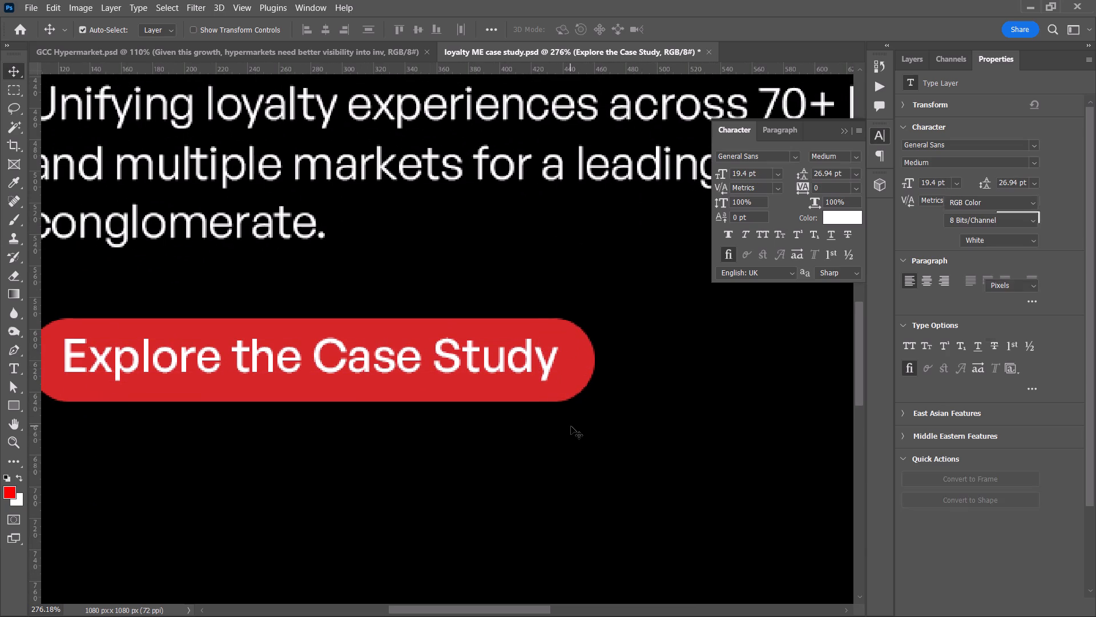
key(ctrl+s)
Nudge the CTA text down three increments inside the red button and save the document.
alt+scroll(569, 434, down, 5)
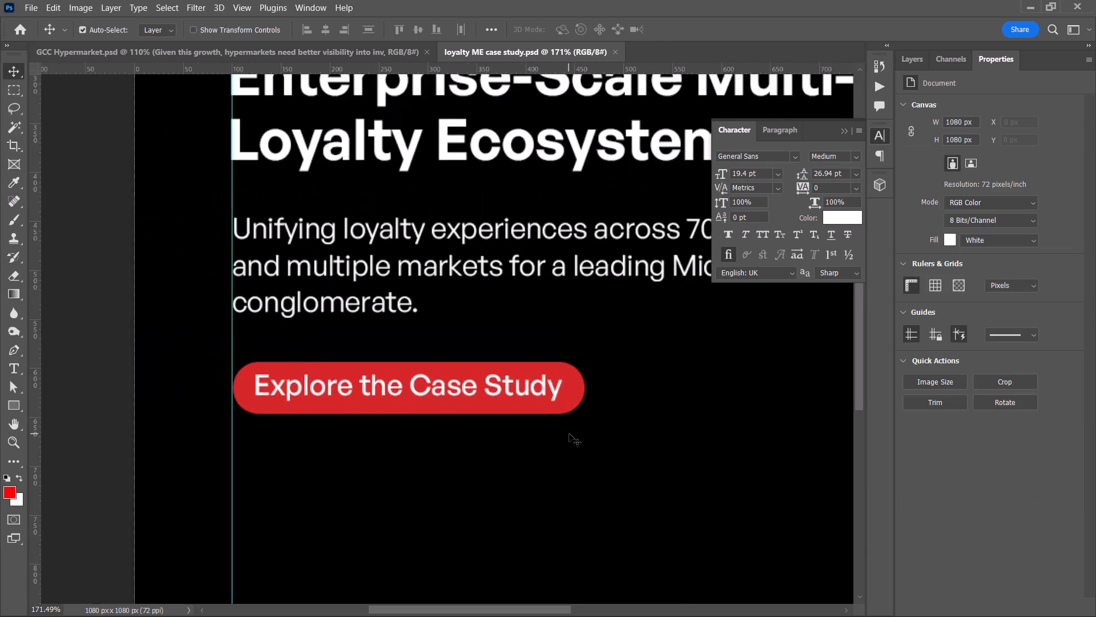
alt+scroll(569, 434, down, 3)
alt+scroll(548, 432, up, 5)
click(562, 384)
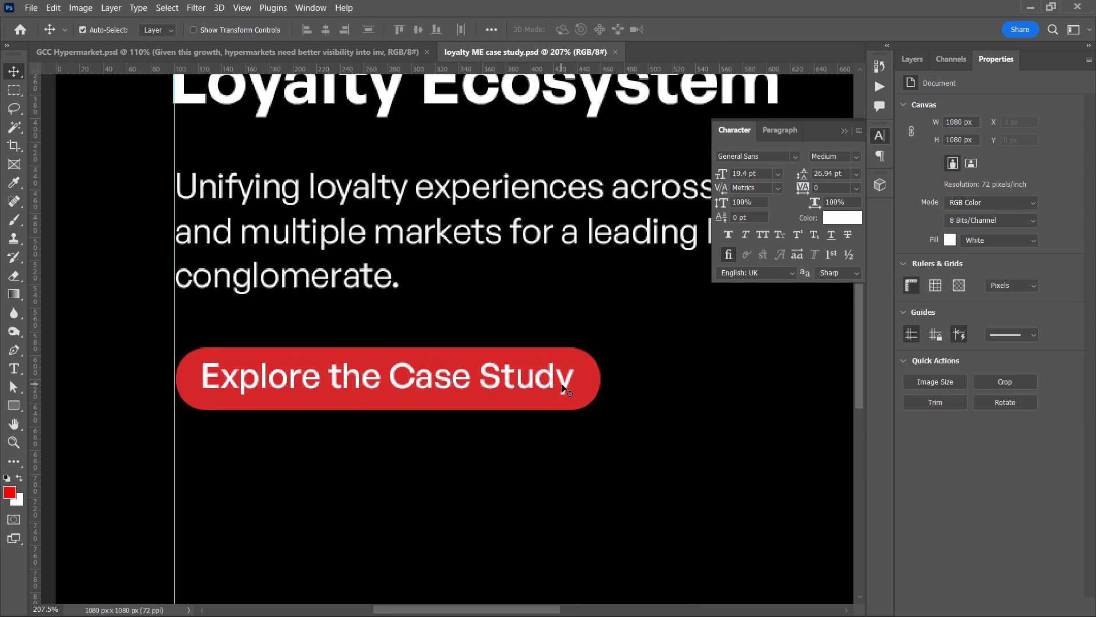
click(629, 450)
key(ctrl+s)
click(567, 382)
key(Down)
key(Down)
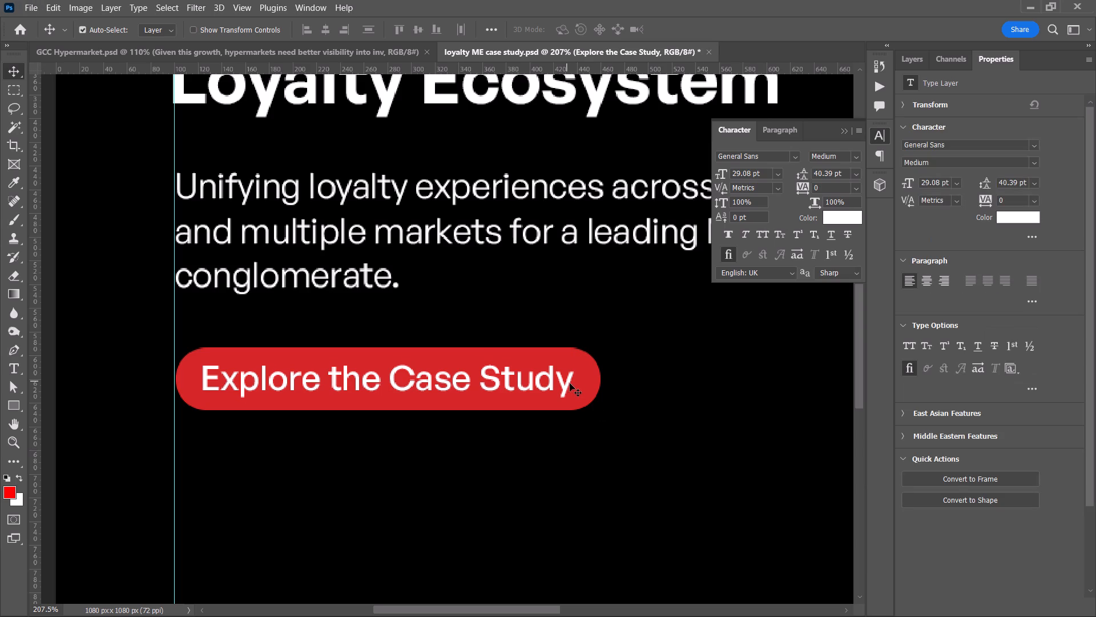
key(Down)
click(686, 410)
key(ctrl+s)
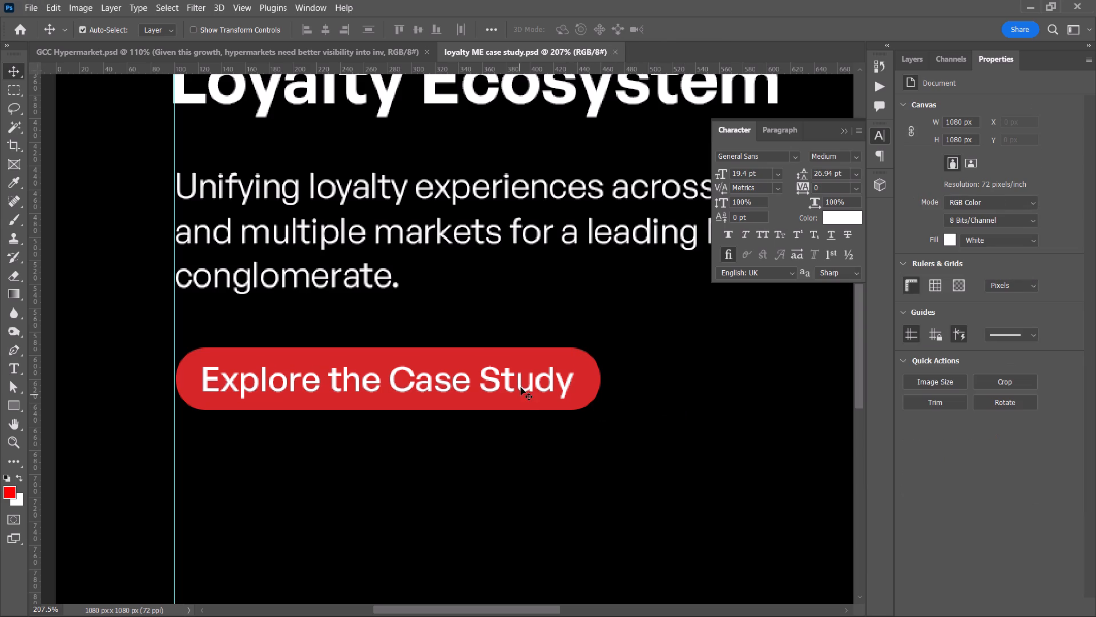
Nudge the CTA text back up one increment to centre it vertically in the button, and save the document.
click(522, 383)
key(Up)
click(692, 431)
key(ctrl+s)
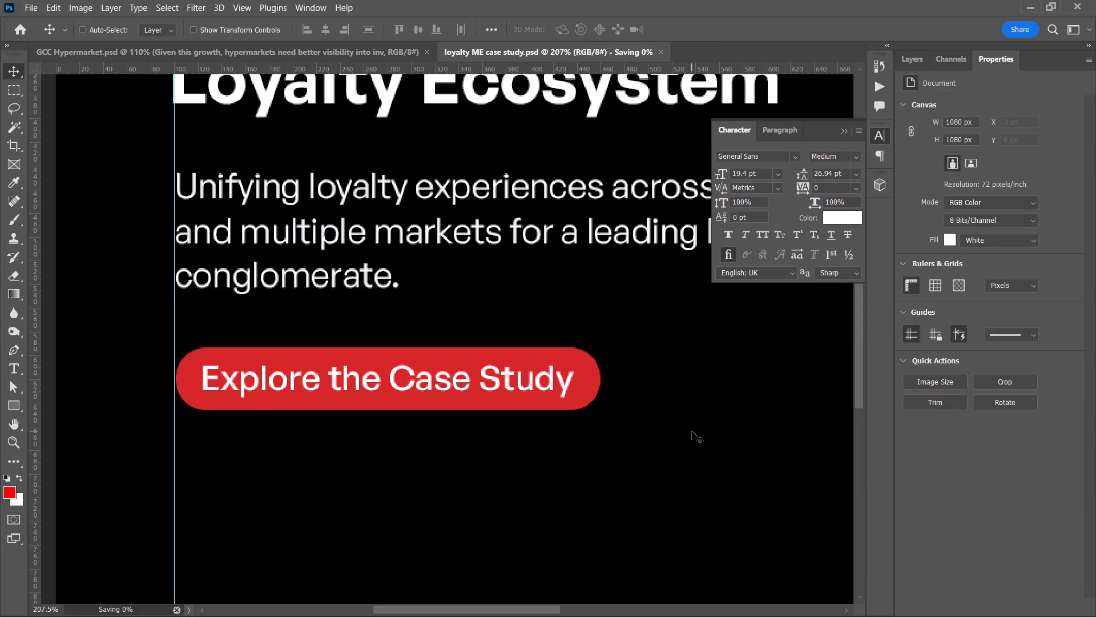
Reduce the CTA text's font size to 28 pt.
alt+scroll(692, 431, down, 6)
click(565, 403)
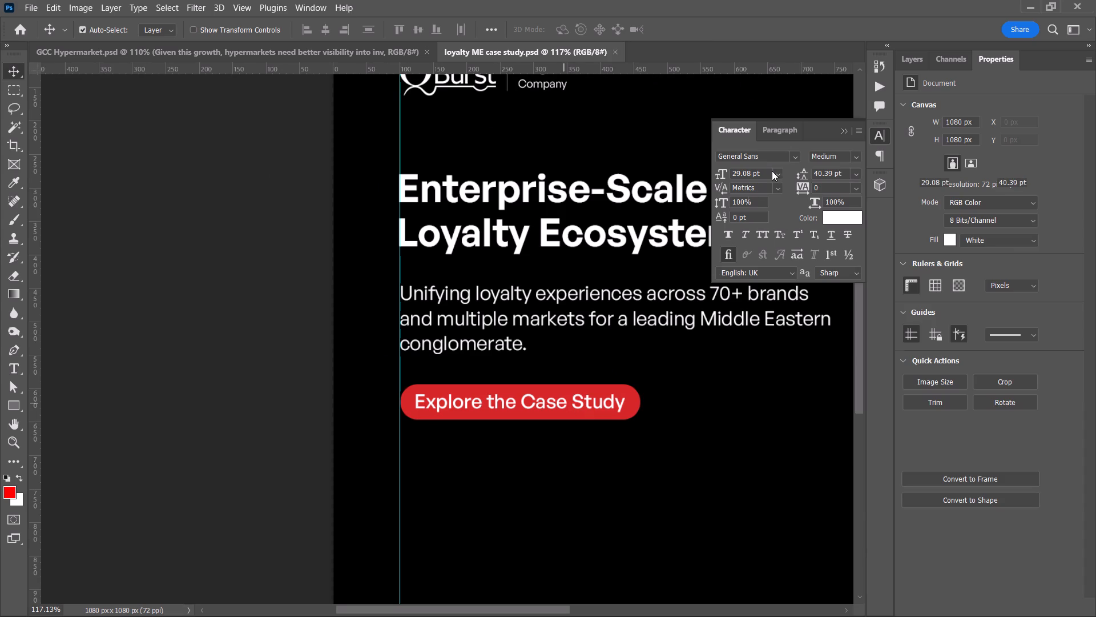
click(756, 178)
scroll(756, 178, down, 2)
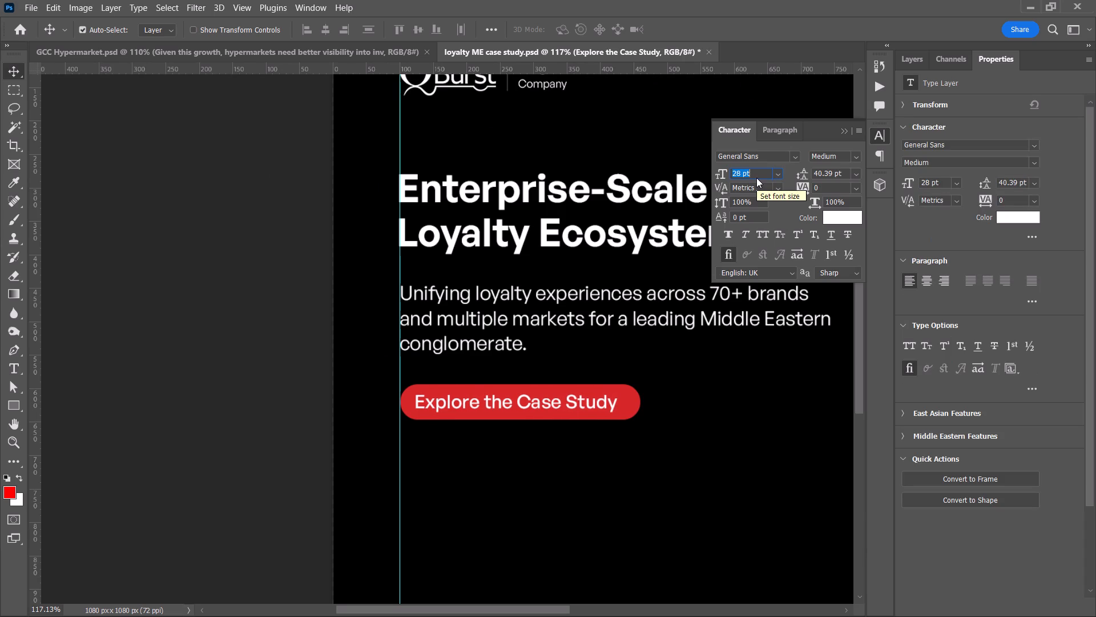
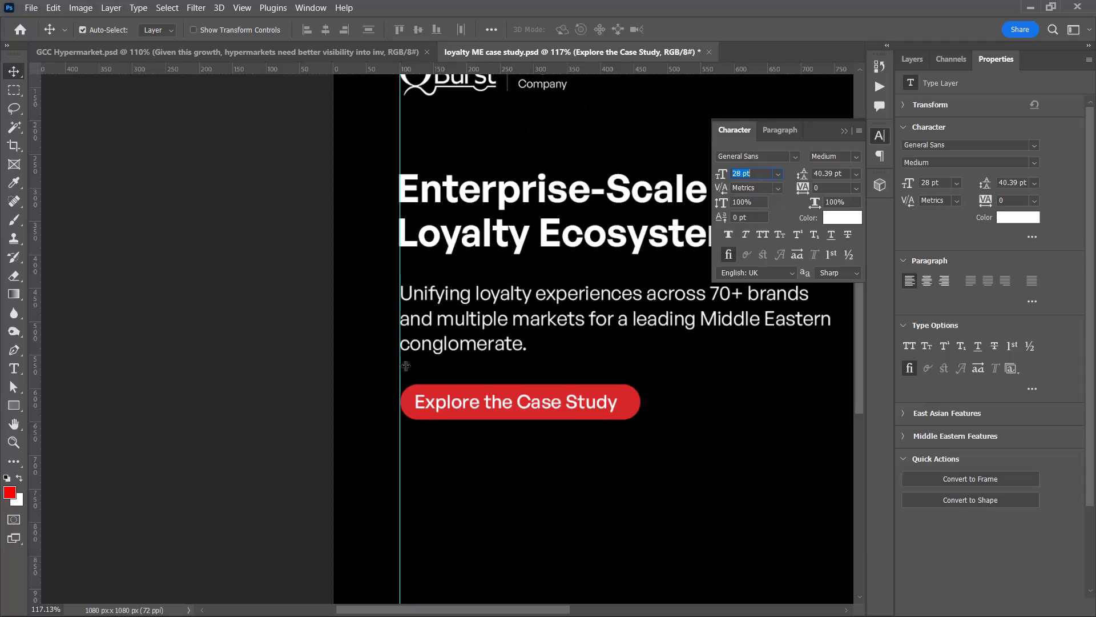
Widen the red CTA button to about 397 px by extending its right end, keeping its left edge on the guide.
alt+scroll(568, 399, up, 3)
click(570, 399)
alt+scroll(635, 426, down, 3)
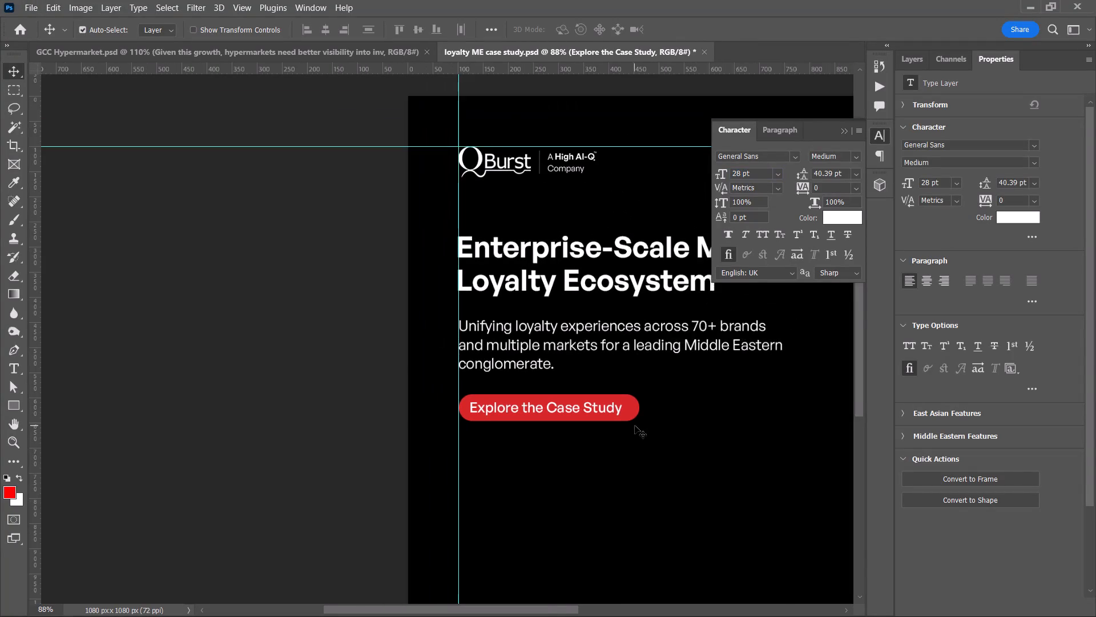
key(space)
drag(651, 429, 573, 434)
click(556, 422)
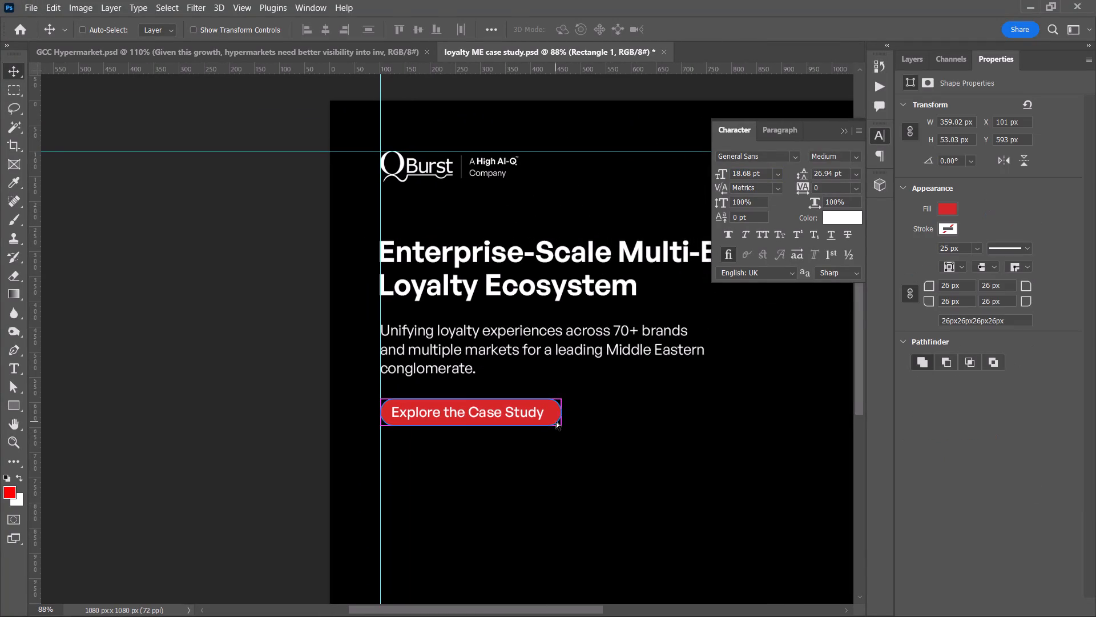
key(ctrl+t)
shift+drag(567, 414, 581, 411)
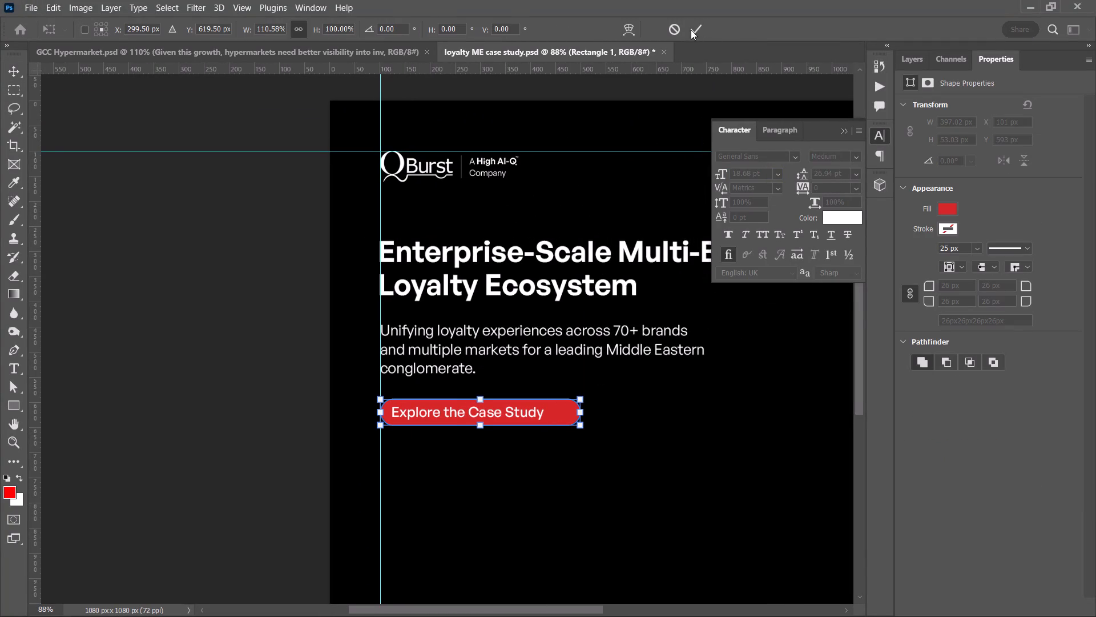
click(691, 29)
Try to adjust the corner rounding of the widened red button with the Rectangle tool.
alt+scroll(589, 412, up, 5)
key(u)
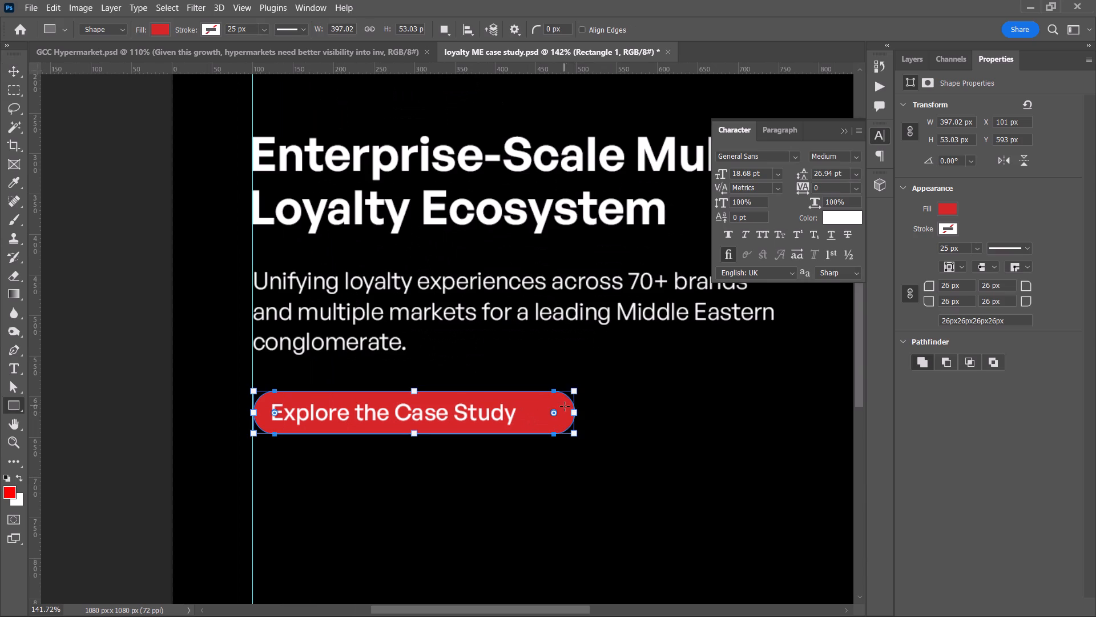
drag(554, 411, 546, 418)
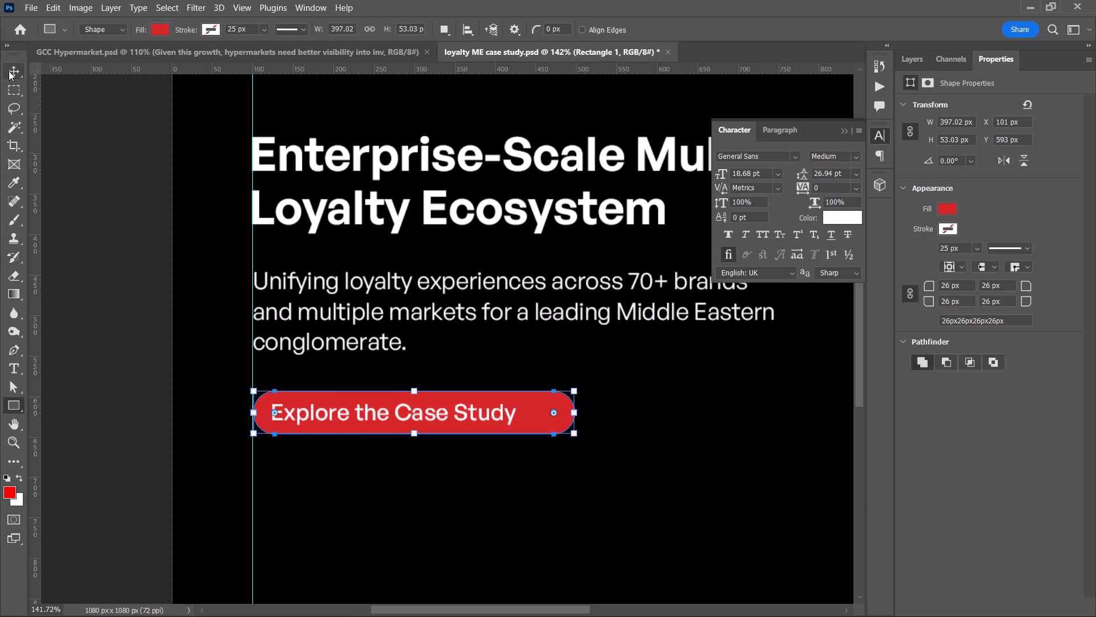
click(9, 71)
Move the CTA text rightward toward the middle of the widened button, nudge it down two increments, and save the document.
click(464, 488)
drag(442, 416, 460, 414)
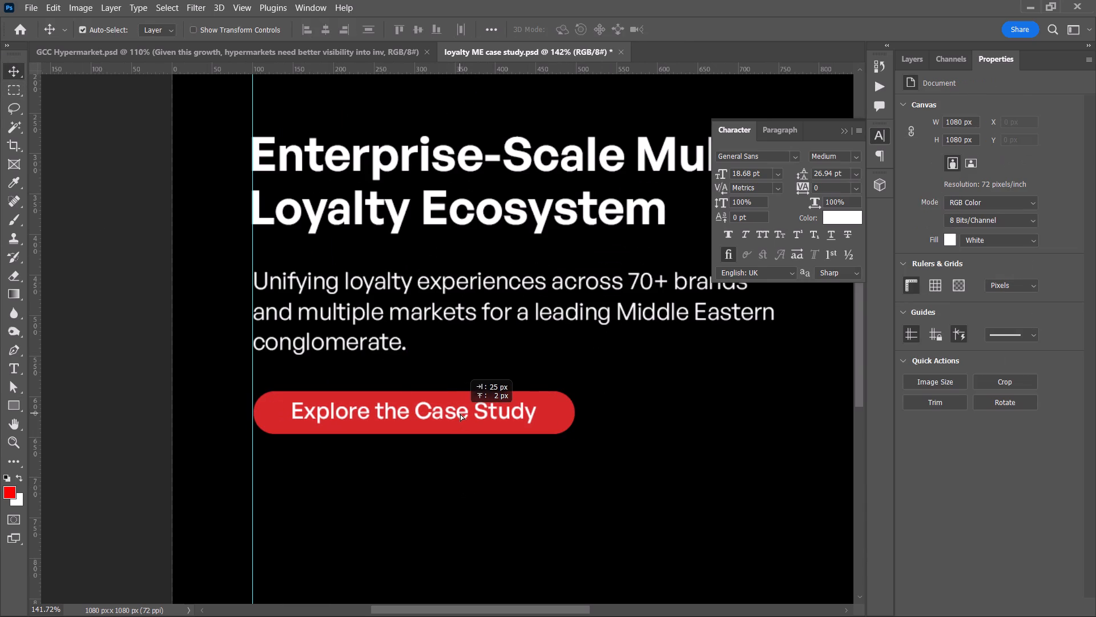
drag(460, 414, 455, 415)
alt+scroll(455, 415, up, 5)
key(Down)
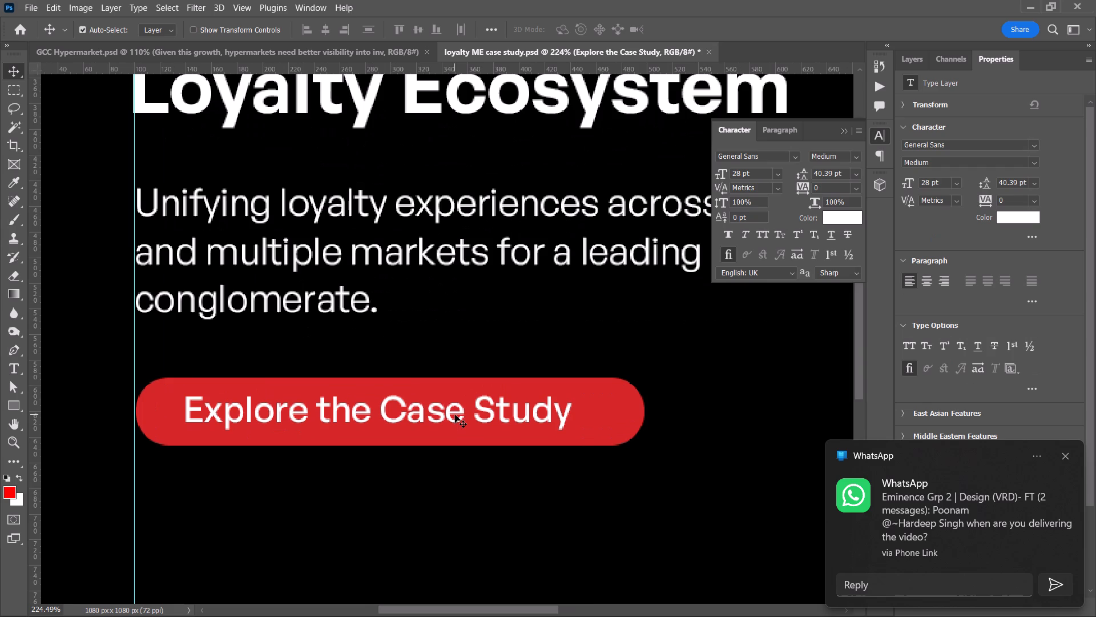
key(Down)
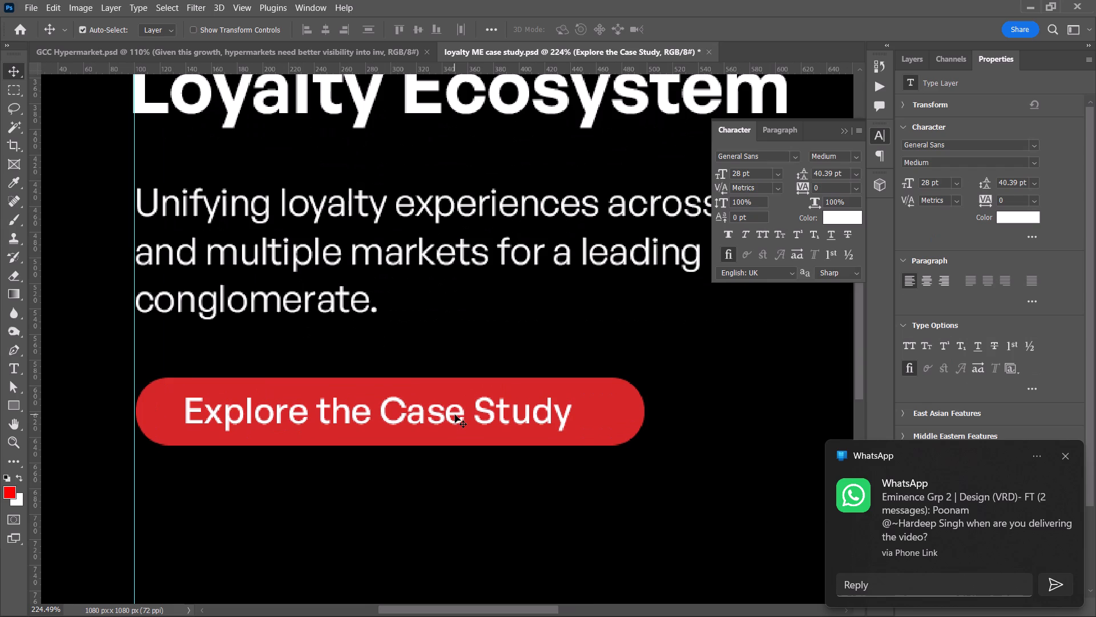
click(510, 471)
key(ctrl+s)
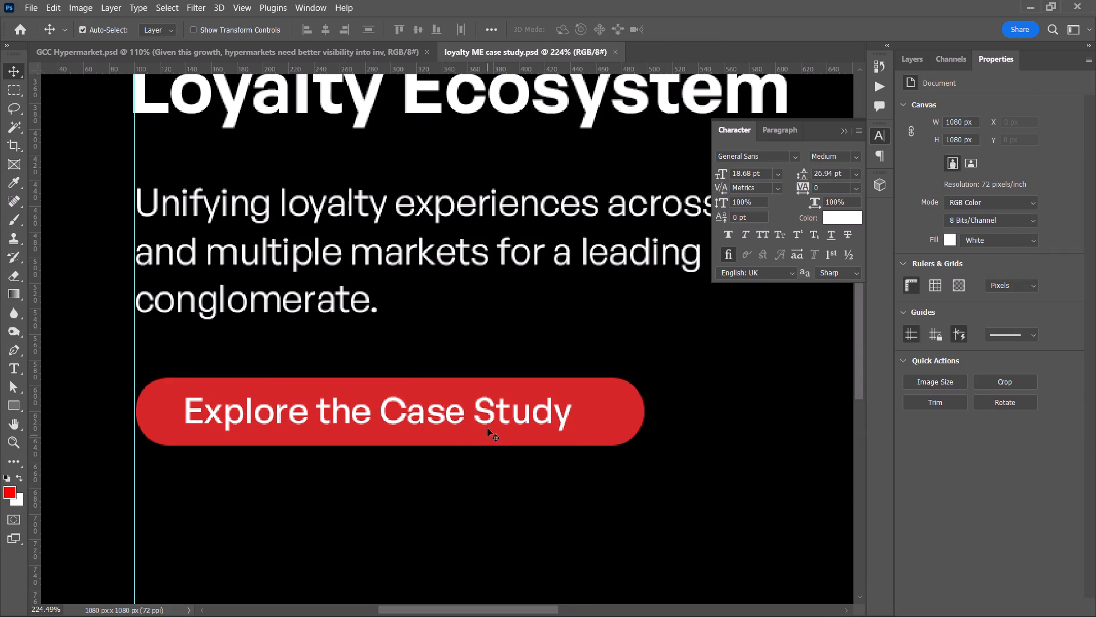
Align the horizontal centres of the CTA text and the red button.
drag(489, 415, 495, 417)
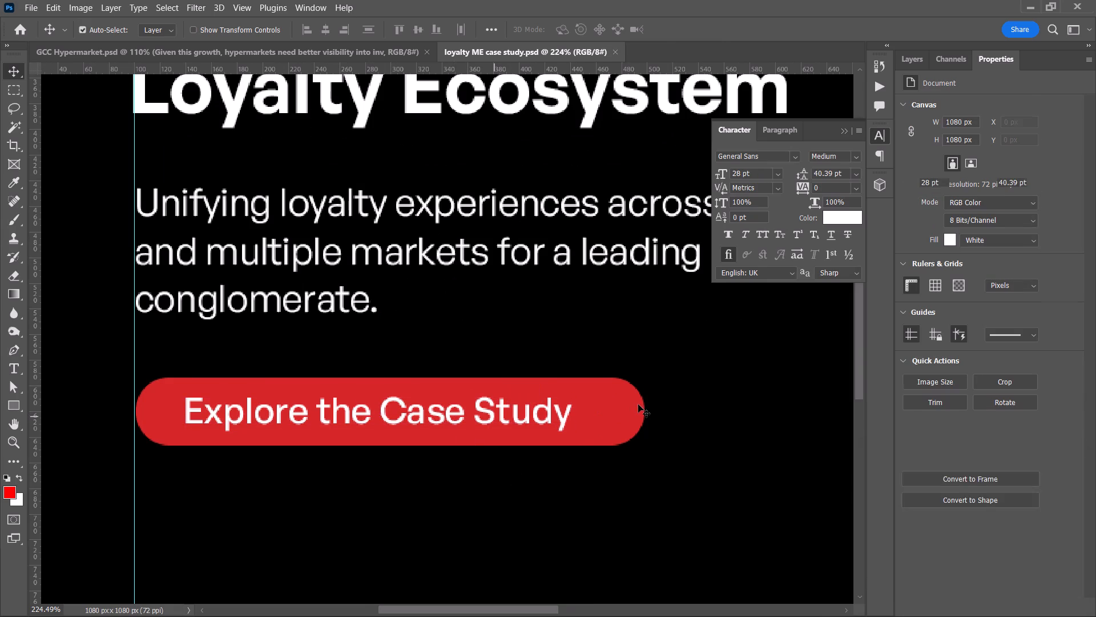
shift+click(638, 404)
click(321, 29)
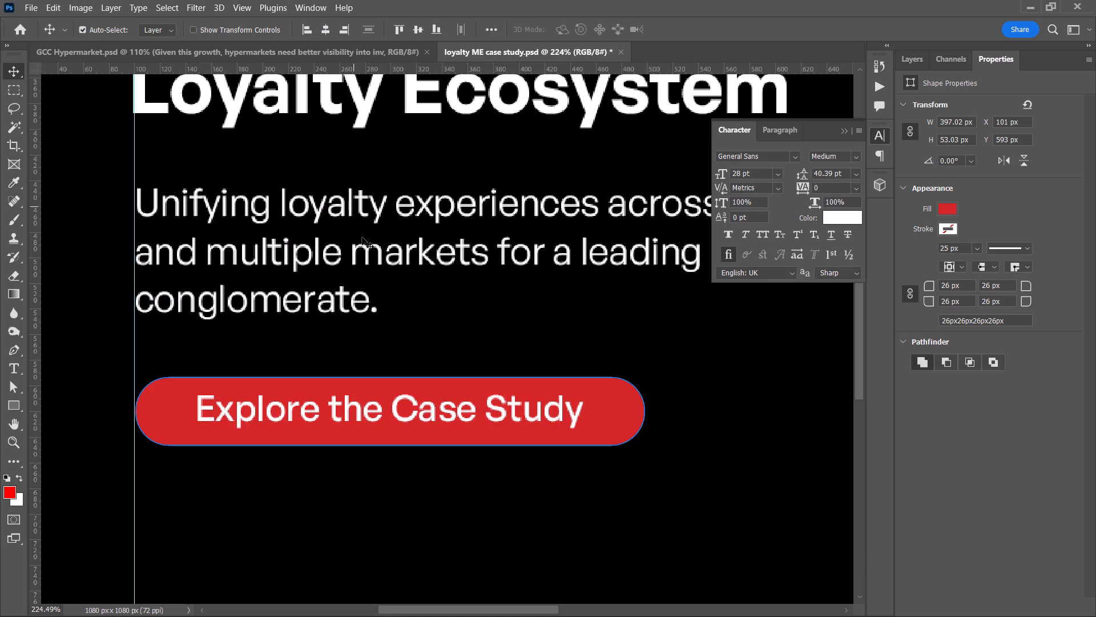
click(674, 528)
Nudge the CTA text down two increments to centre it vertically in the button, and save the document.
click(510, 414)
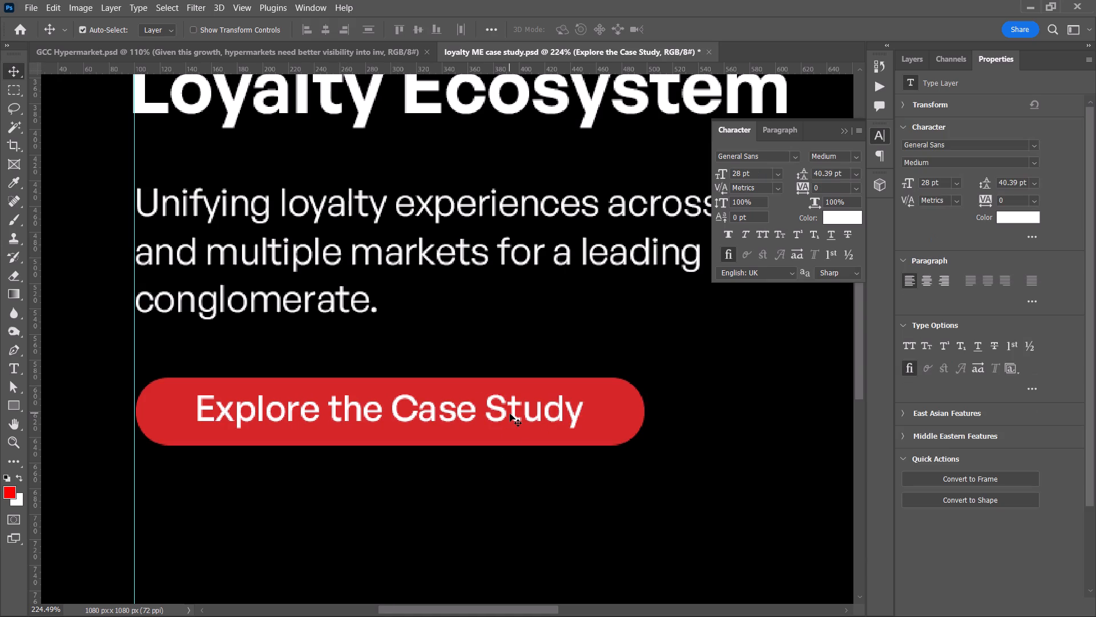
key(Down)
key(Down)
click(562, 492)
key(ctrl+s)
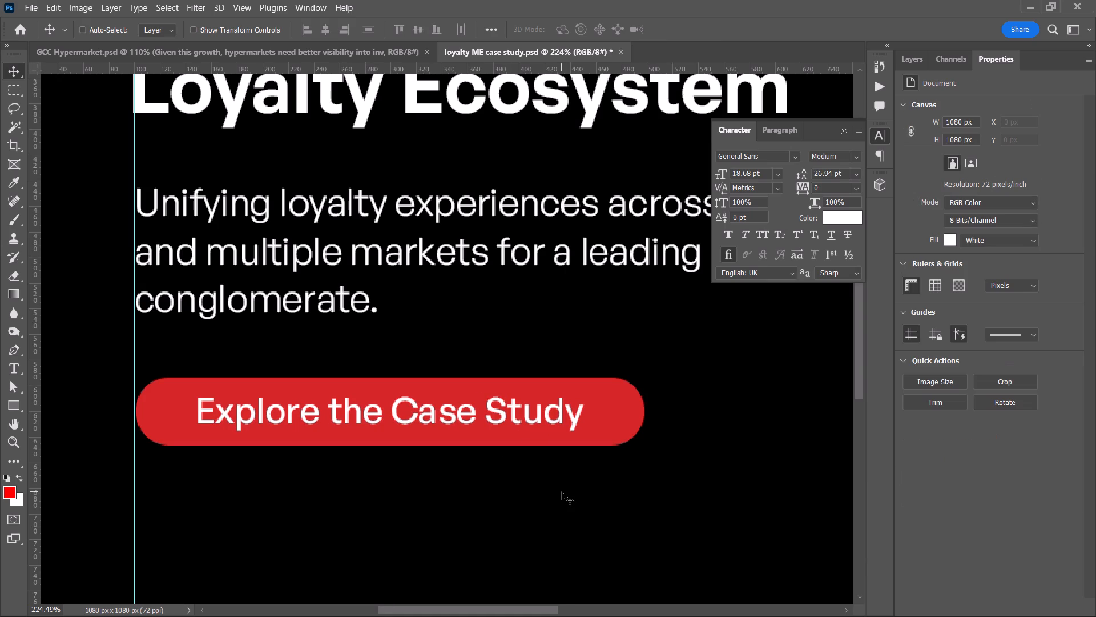
alt+scroll(577, 476, down, 4)
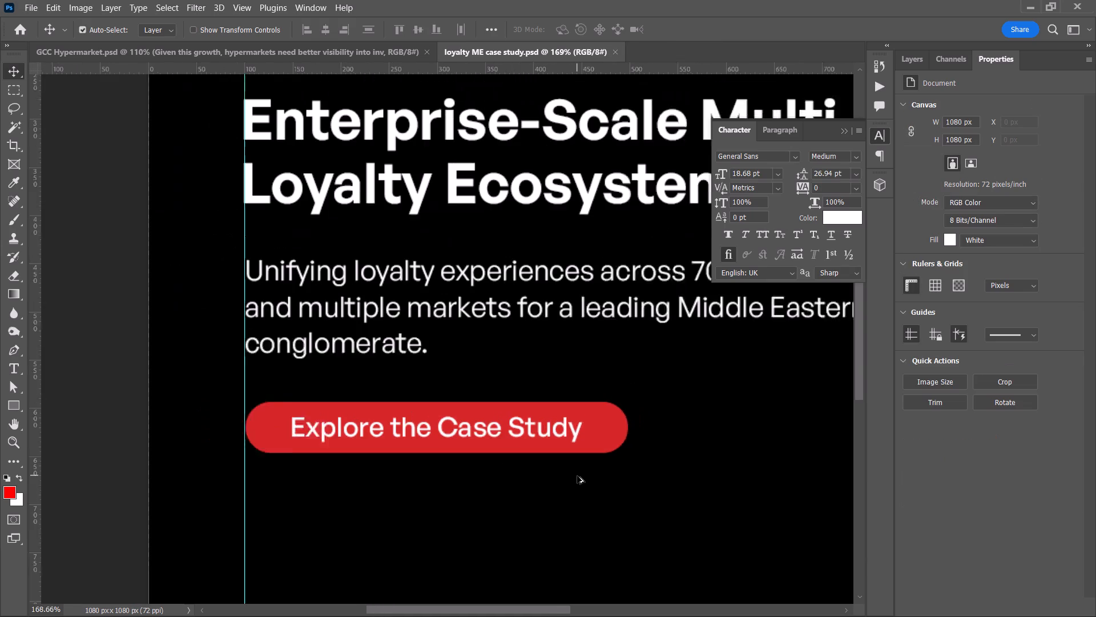
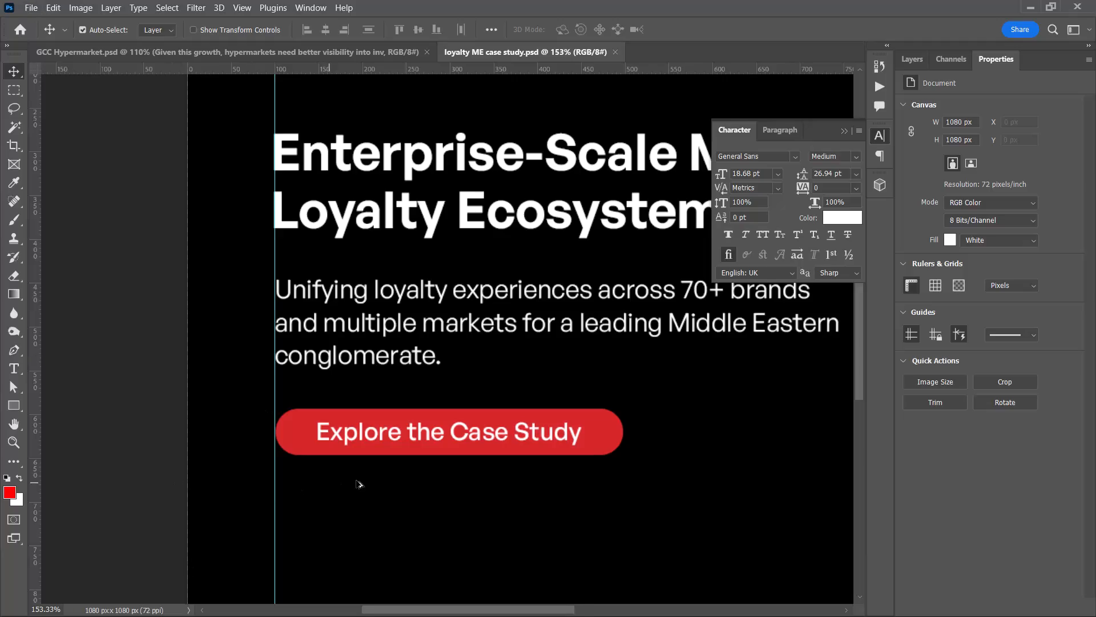
Scale the red CTA button and its text together proportionally to a button size of about 343 x 46 px, and save the document.
alt+scroll(356, 480, down, 9)
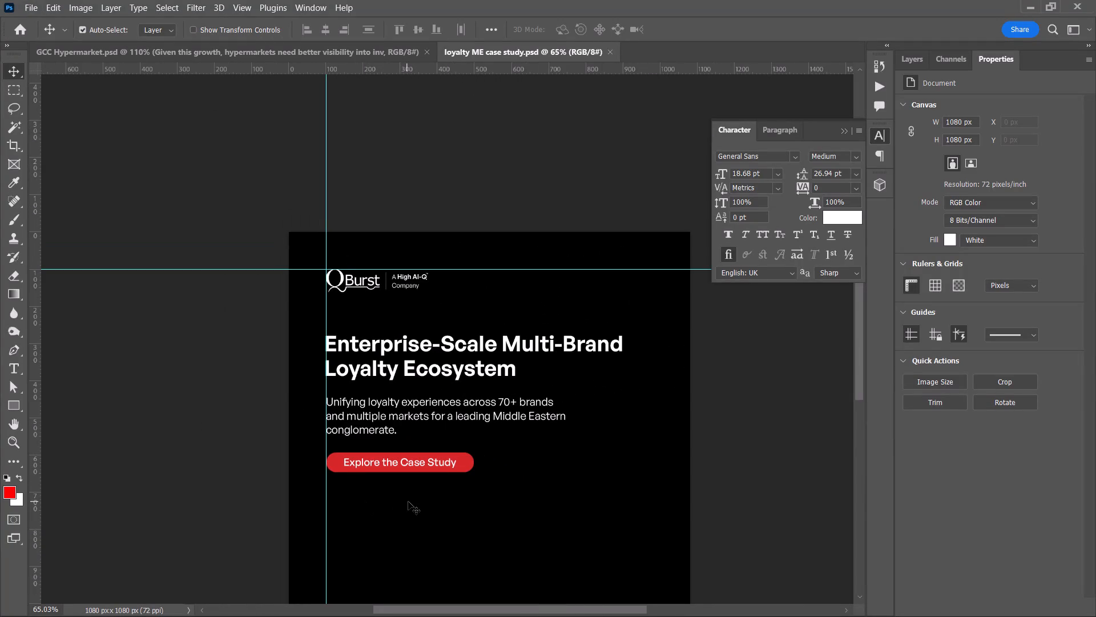
key(space)
drag(412, 502, 390, 504)
alt+scroll(411, 497, up, 5)
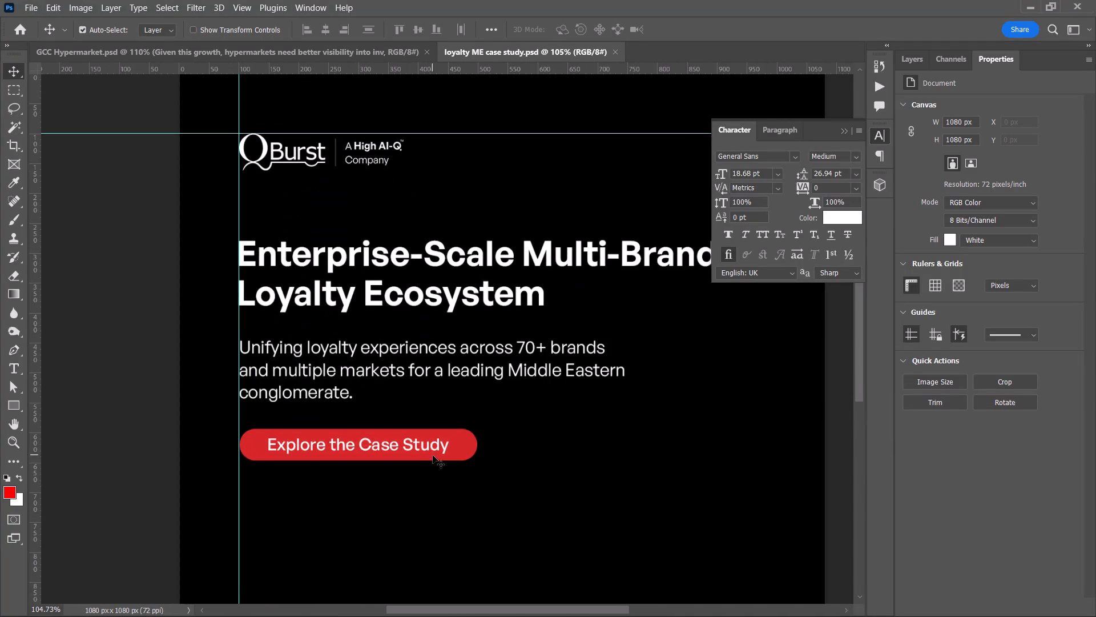
click(458, 445)
shift+click(436, 449)
key(ctrl+t)
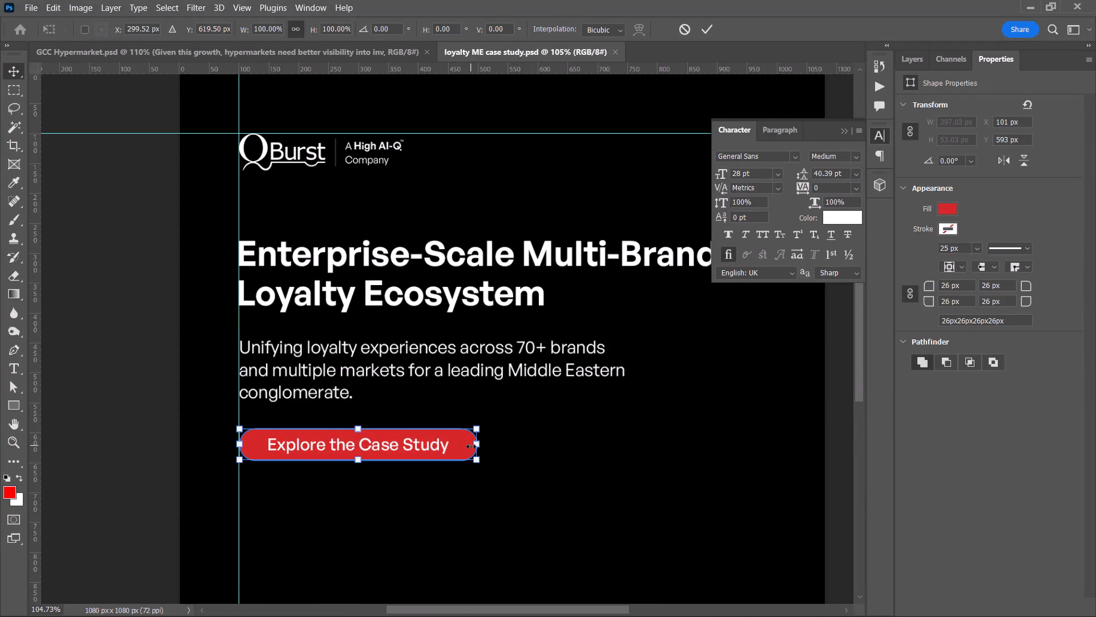
drag(477, 444, 446, 446)
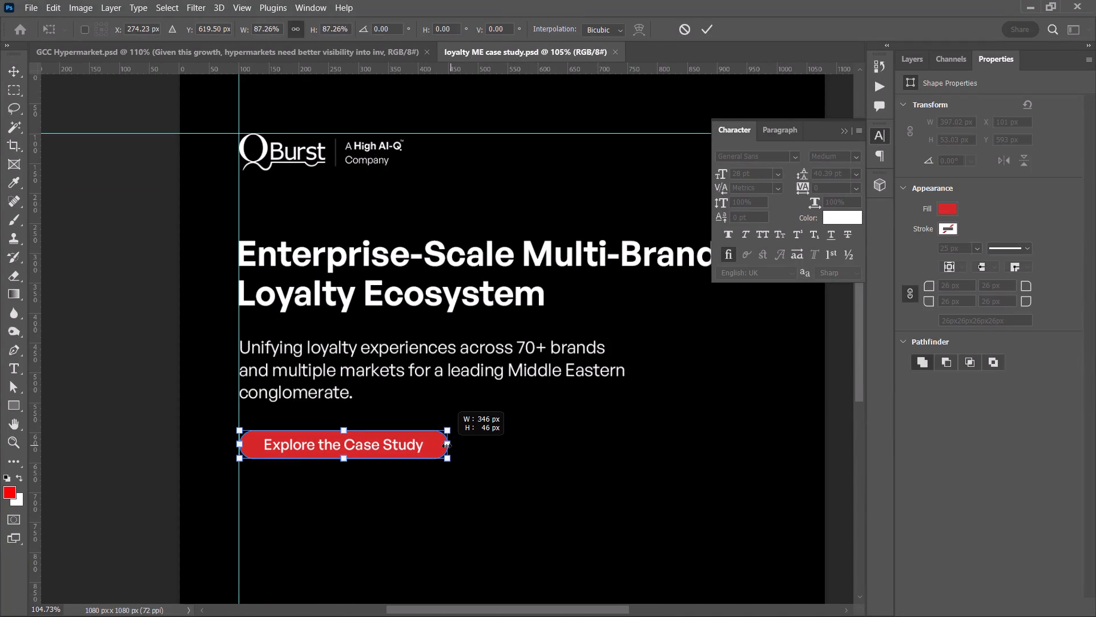
drag(446, 446, 445, 446)
click(704, 30)
click(599, 359)
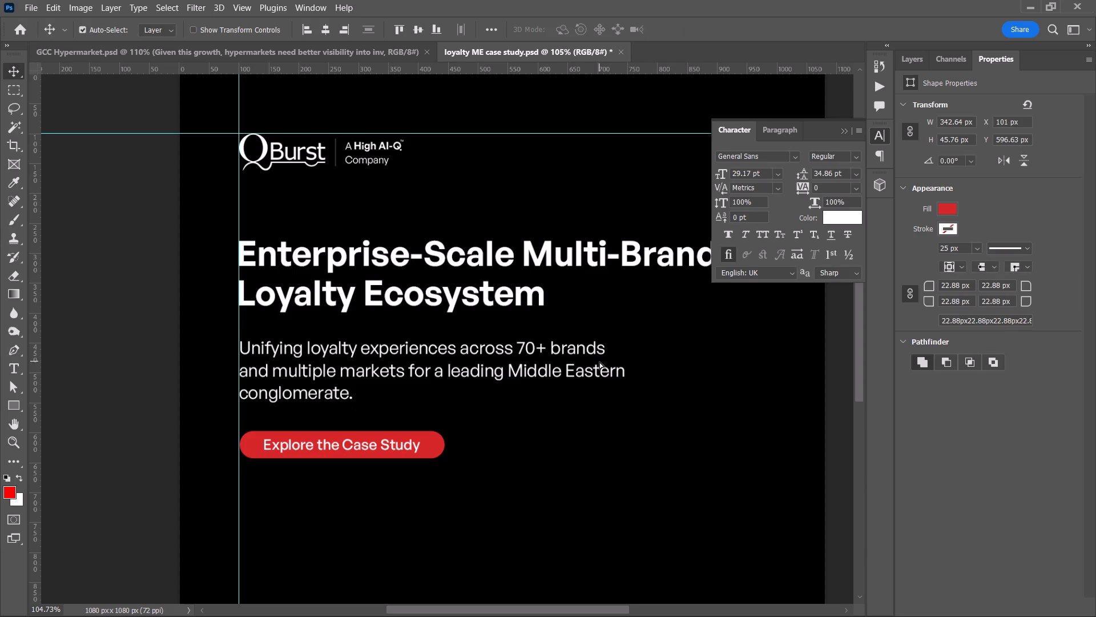
key(ctrl+z)
click(569, 419)
key(ctrl+s)
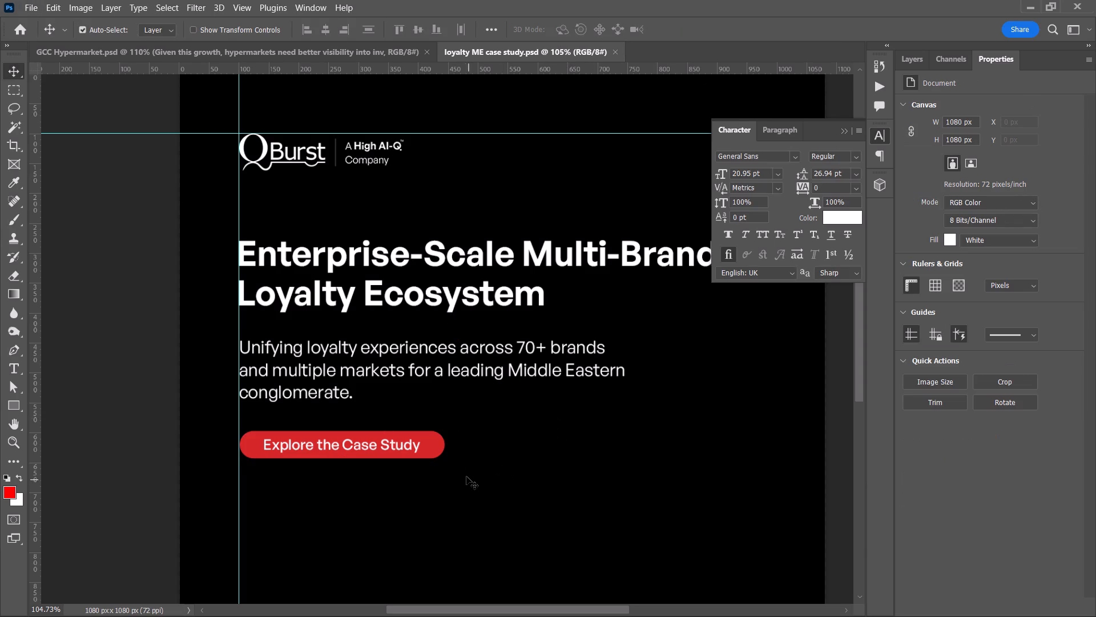
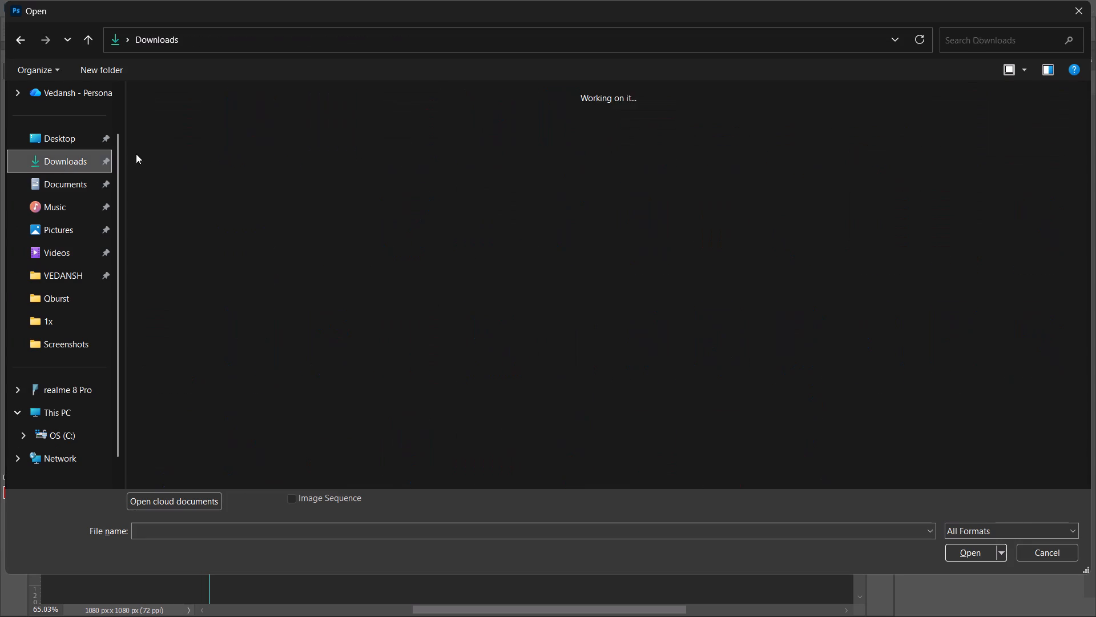
click(168, 151)
key(Return)
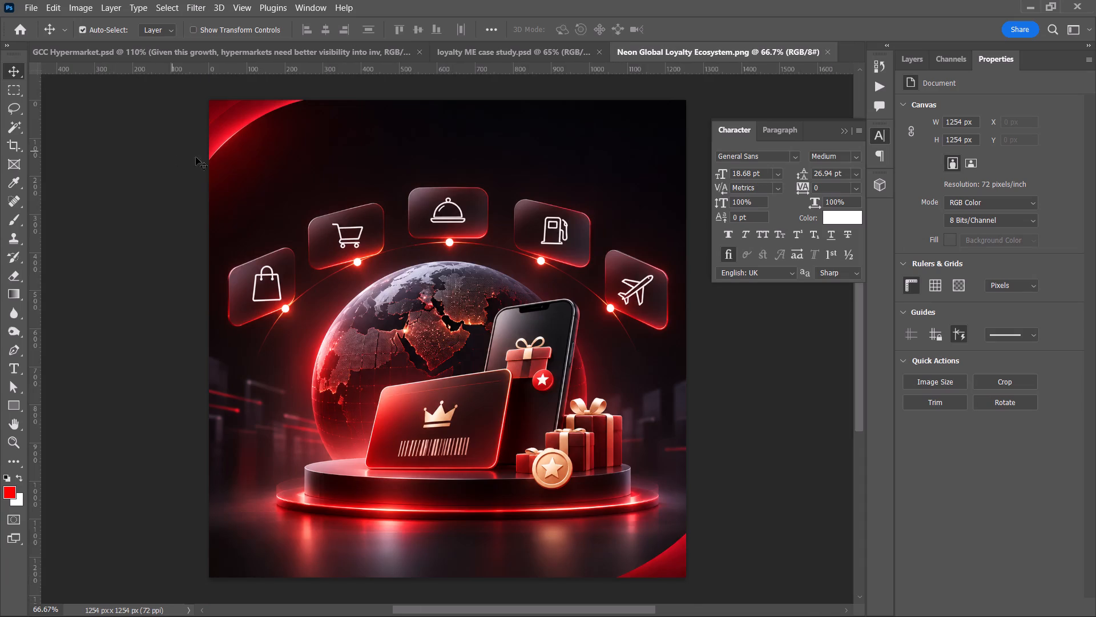
Bring the globe image into loyalty ME case study.psd and place its layer between the headline text and Color Fill 1.
drag(405, 290, 479, 56)
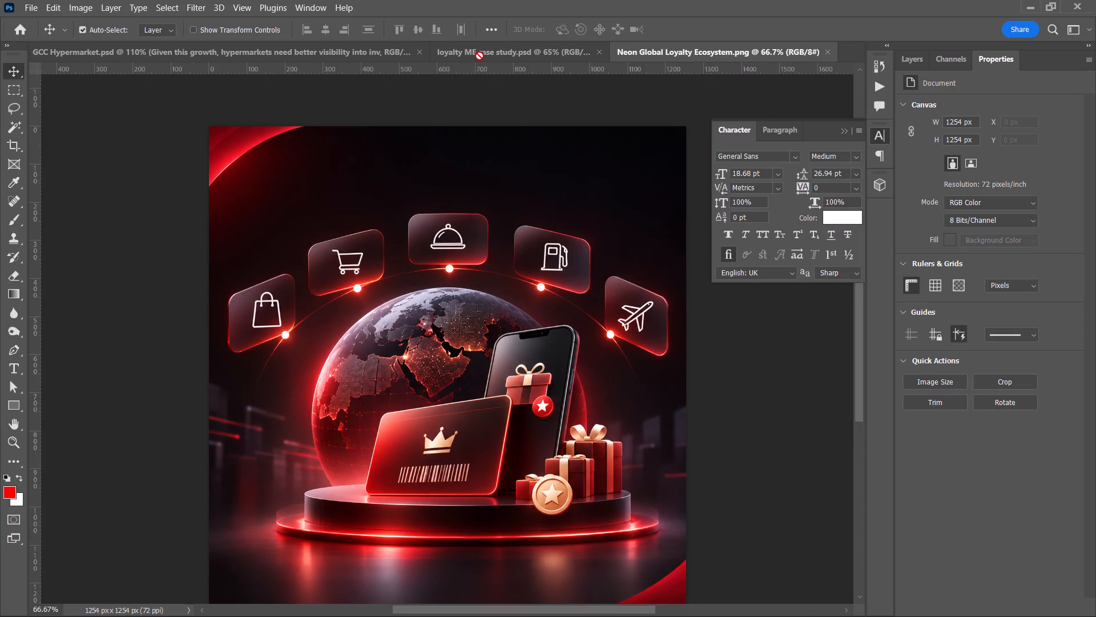
drag(479, 56, 336, 405)
drag(383, 407, 408, 371)
click(920, 64)
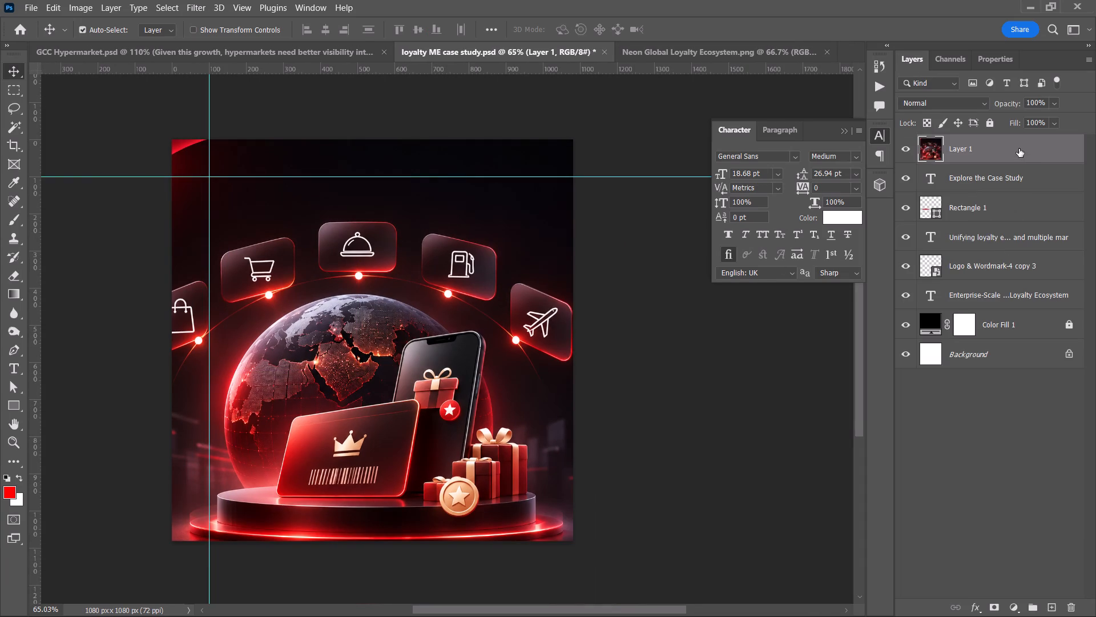
drag(1019, 149, 1021, 308)
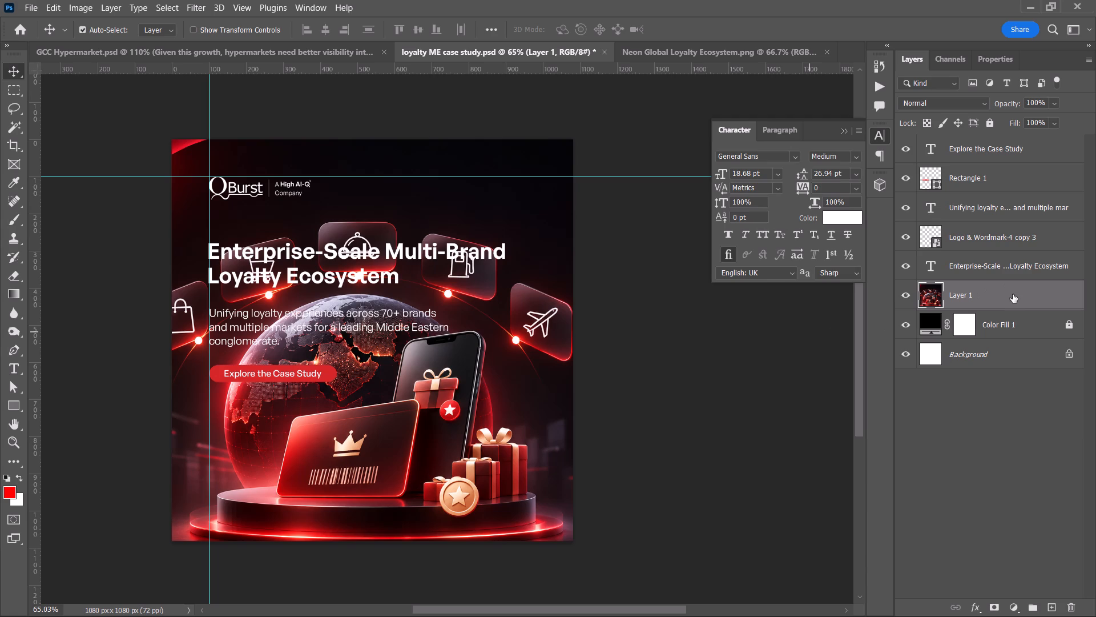
Add a layer mask to the globe image layer.
right_click(1013, 294)
click(1061, 302)
click(997, 605)
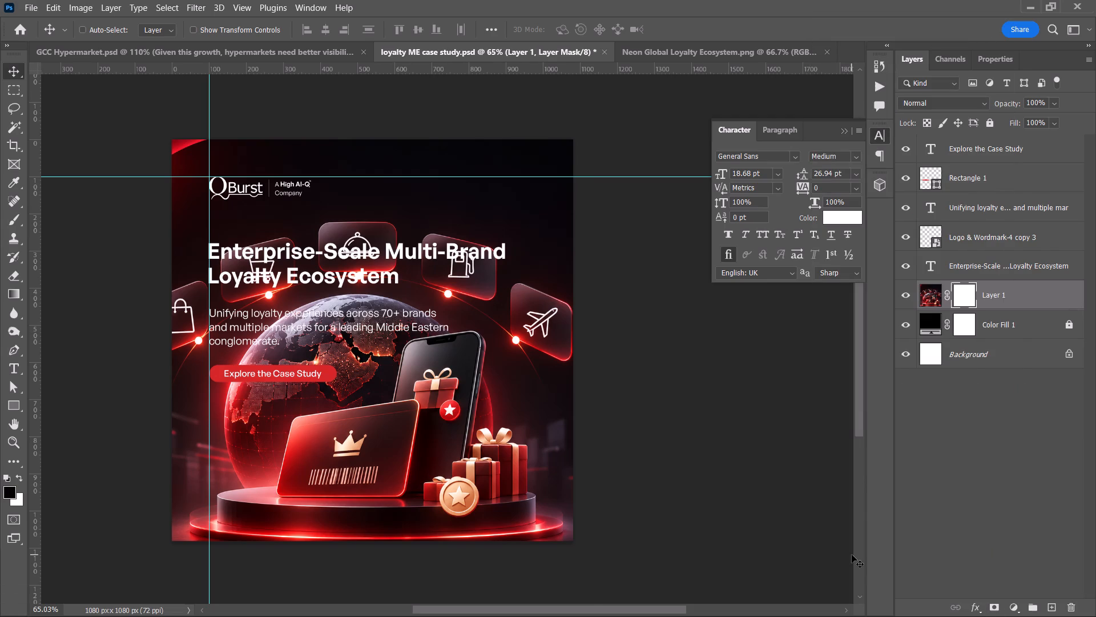
Scale the globe image proportionally to about 51% and position it in the canvas's lower-right corner.
key(ctrl+t)
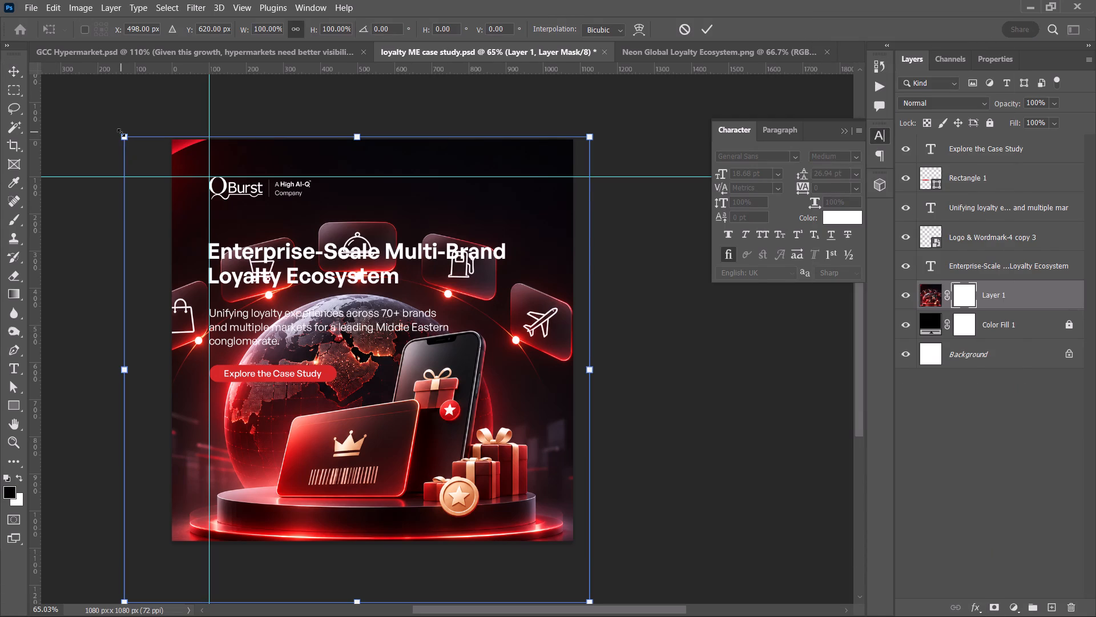
drag(121, 133, 377, 347)
drag(426, 431, 408, 370)
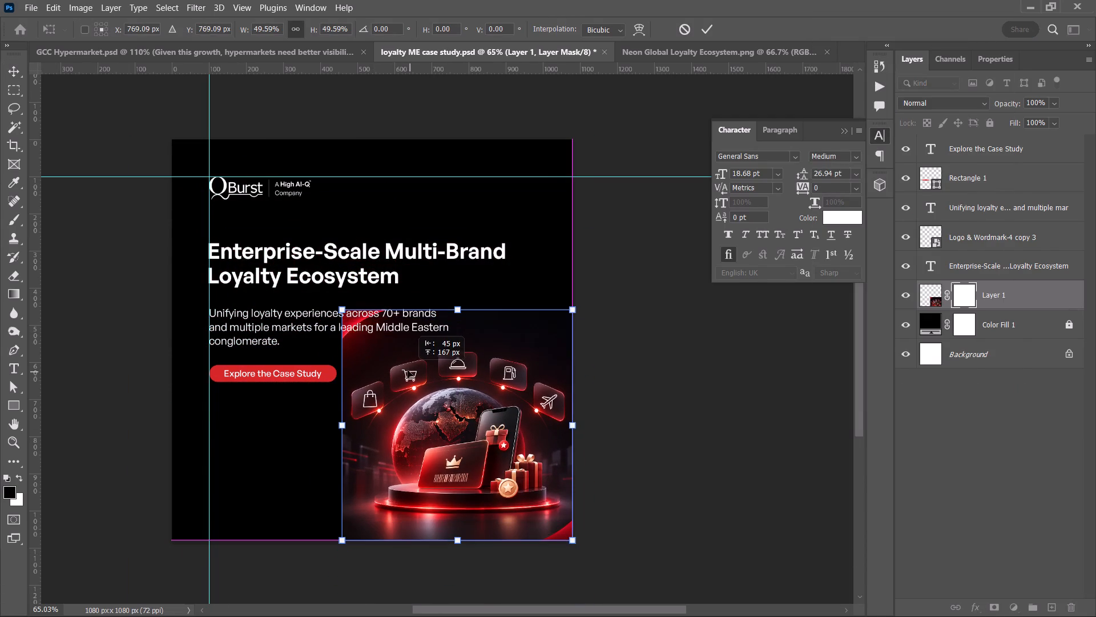
drag(408, 370, 404, 368)
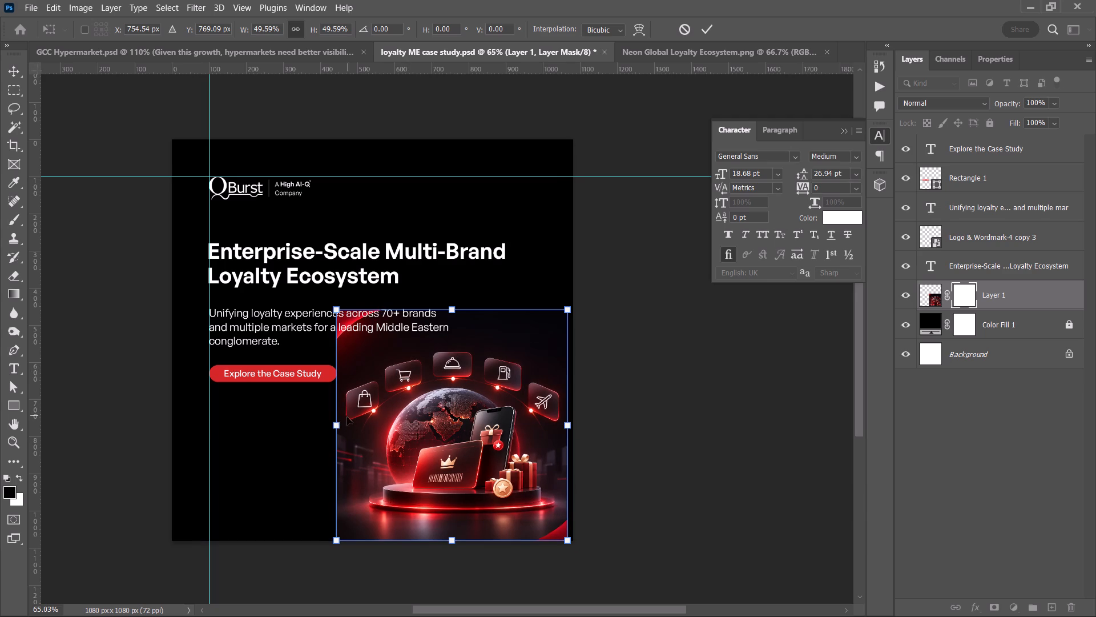
drag(340, 426, 331, 426)
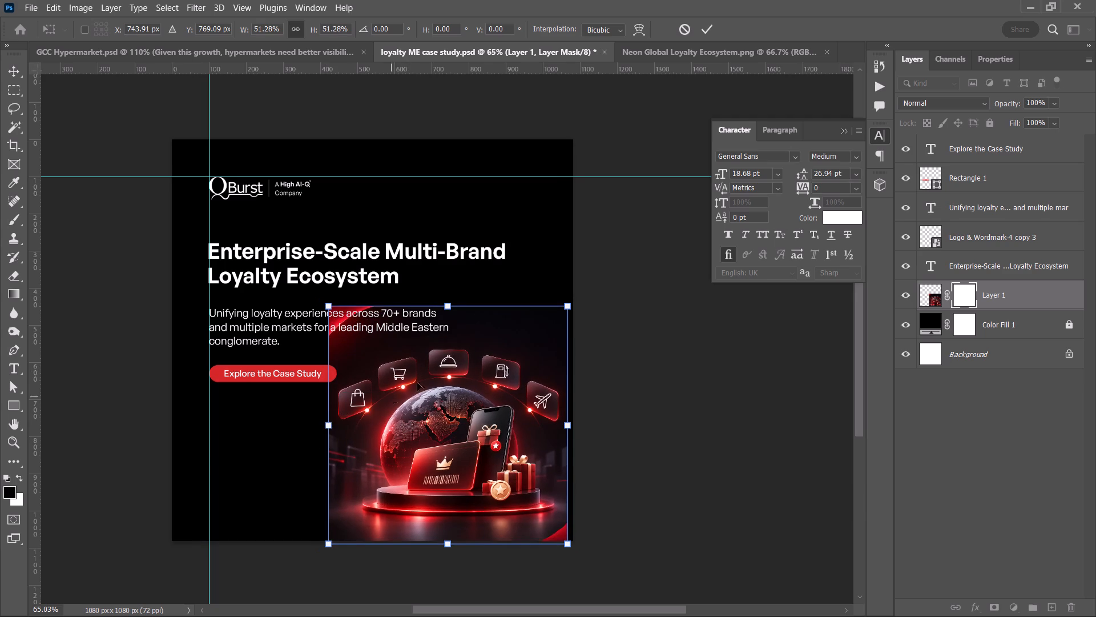
drag(478, 410, 487, 430)
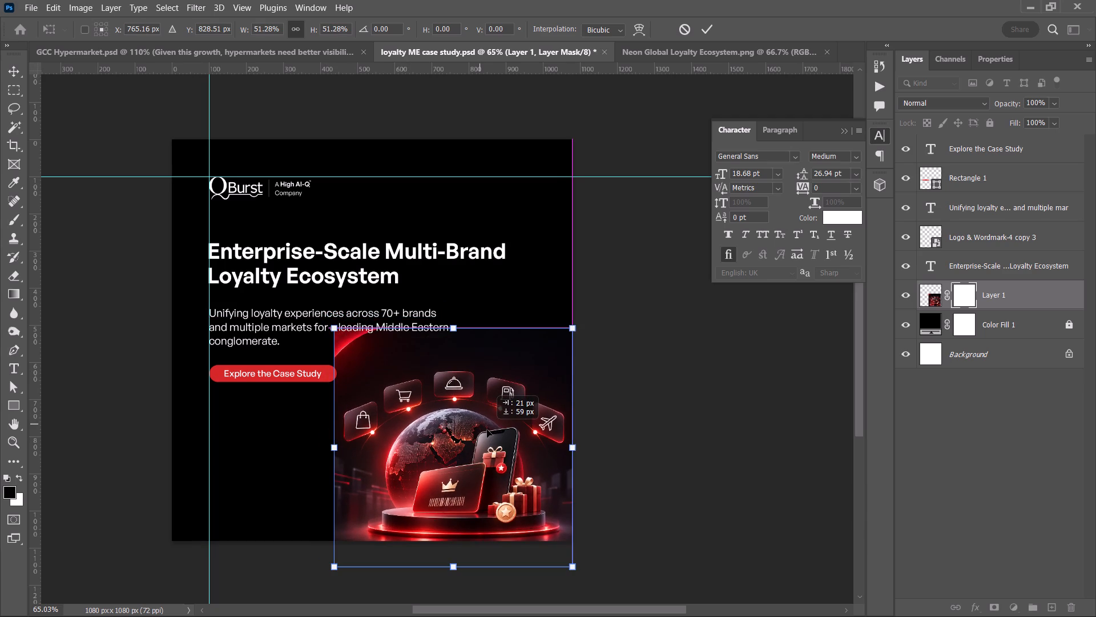
drag(487, 430, 480, 407)
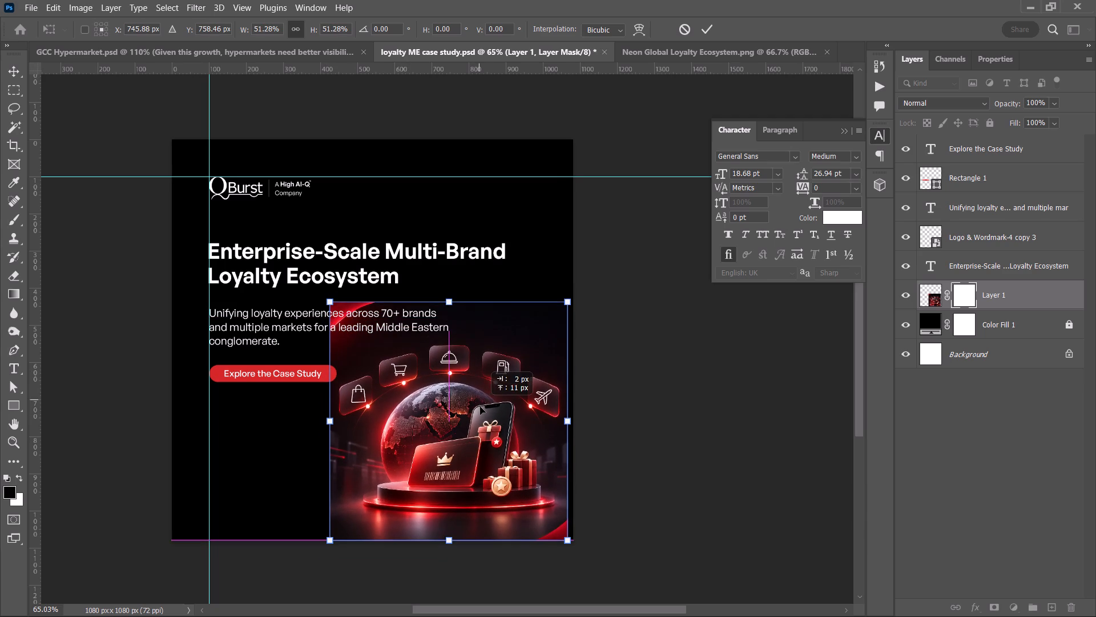
drag(480, 407, 483, 407)
click(707, 26)
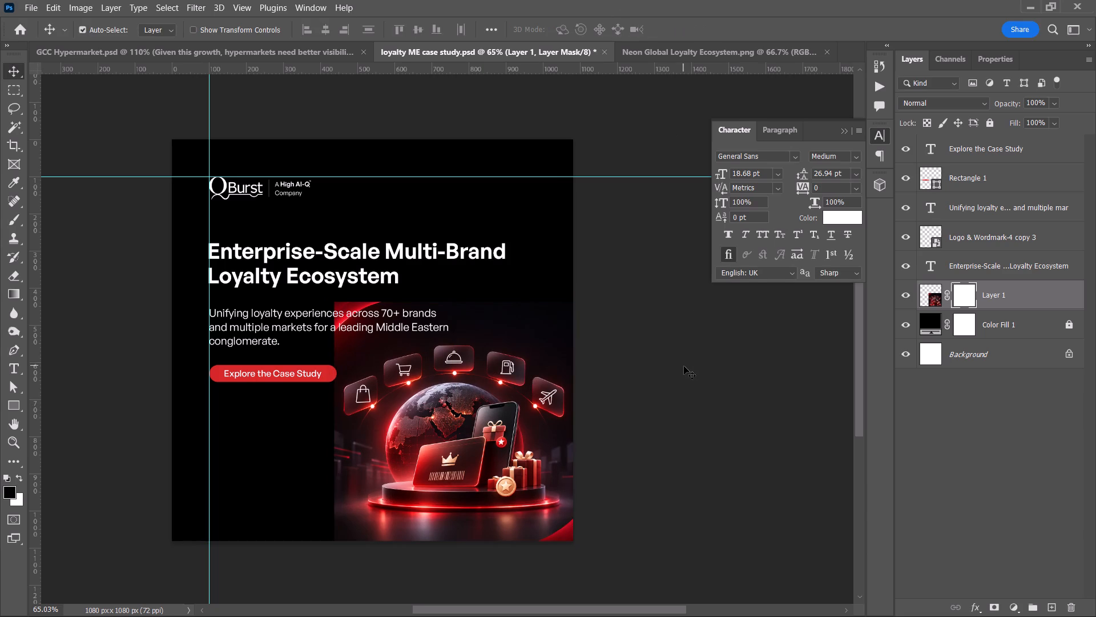
Paint the globe image's layer mask with a soft black 300 px brush to fade out the image's upper edge behind the copy.
click(956, 299)
key(b)
drag(376, 299, 362, 307)
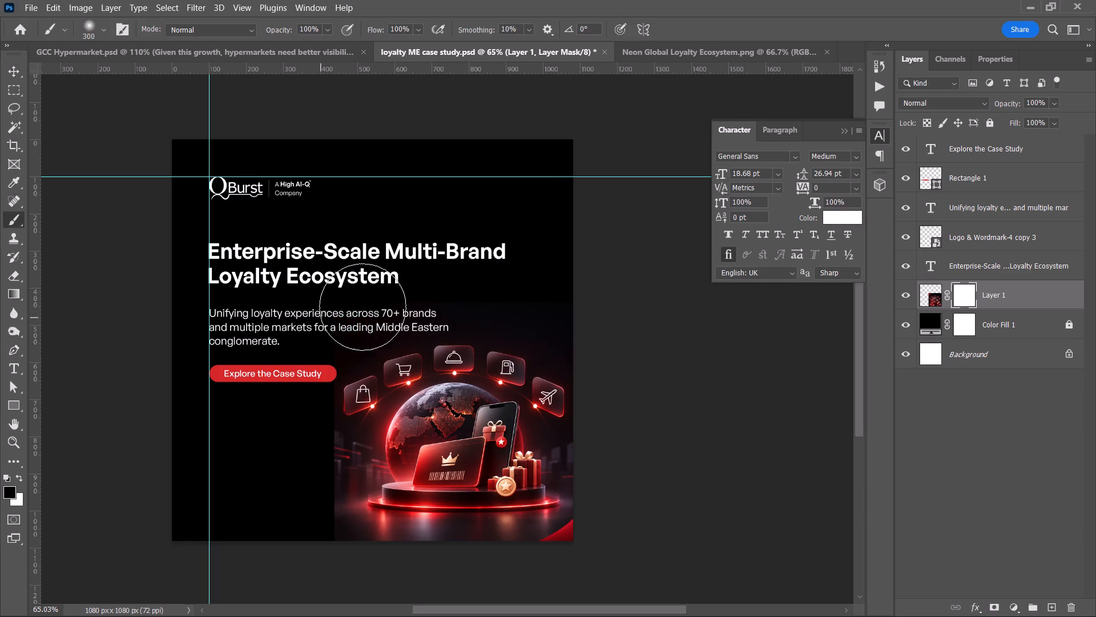
drag(362, 307, 525, 297)
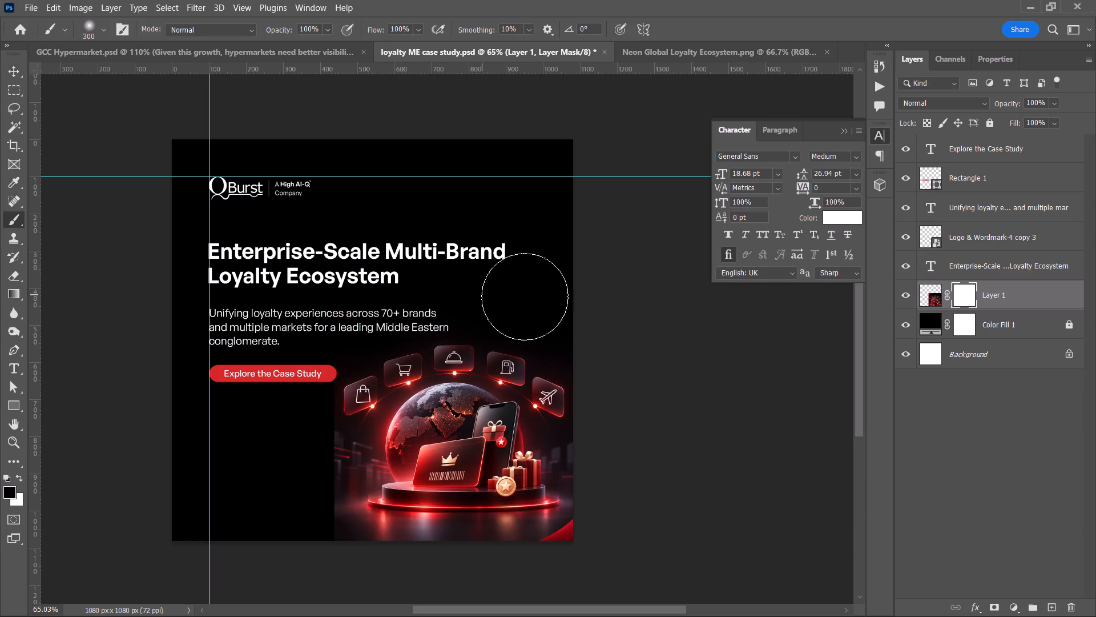
drag(525, 297, 622, 368)
Fade the globe image's left edge into the black background by painting black on its layer mask.
double_click(311, 471)
click(323, 467)
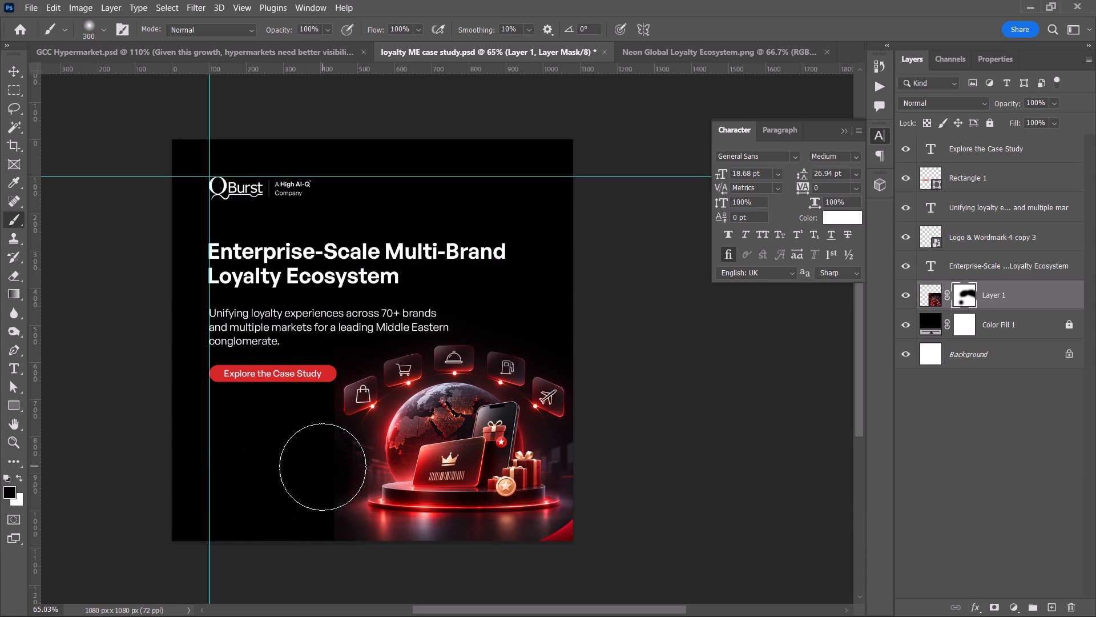
click(299, 452)
click(289, 407)
drag(286, 486, 303, 508)
drag(303, 508, 310, 536)
drag(309, 527, 318, 566)
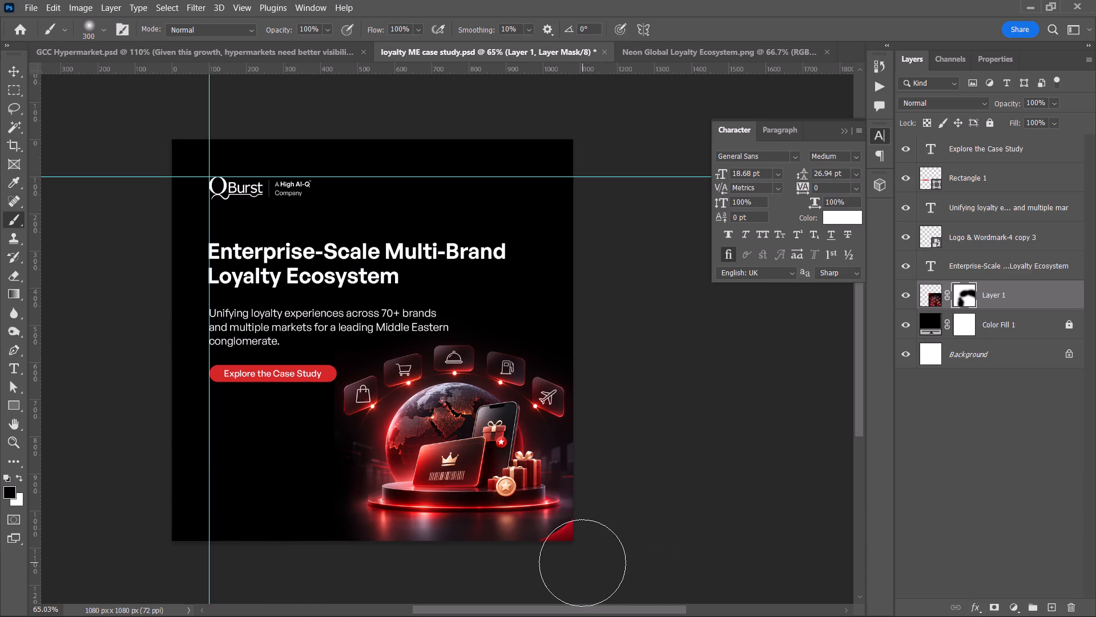
Mask out the red shape in the globe image's lower-right corner and soften its bottom and right edges.
double_click(582, 563)
click(568, 567)
double_click(582, 563)
drag(563, 569, 555, 570)
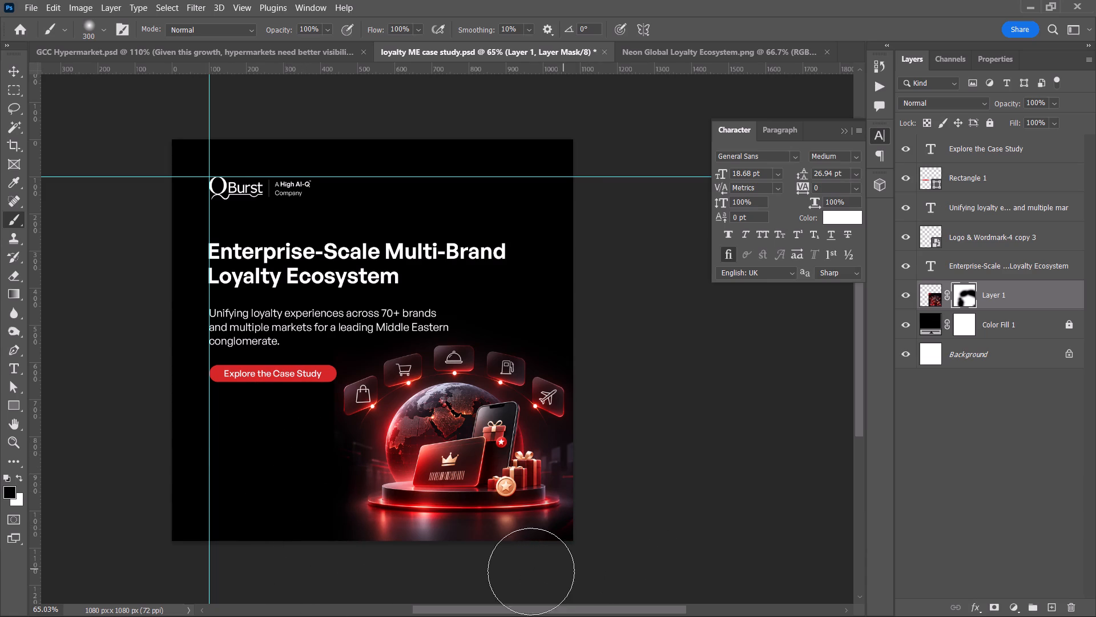
drag(523, 573, 335, 574)
drag(342, 570, 615, 562)
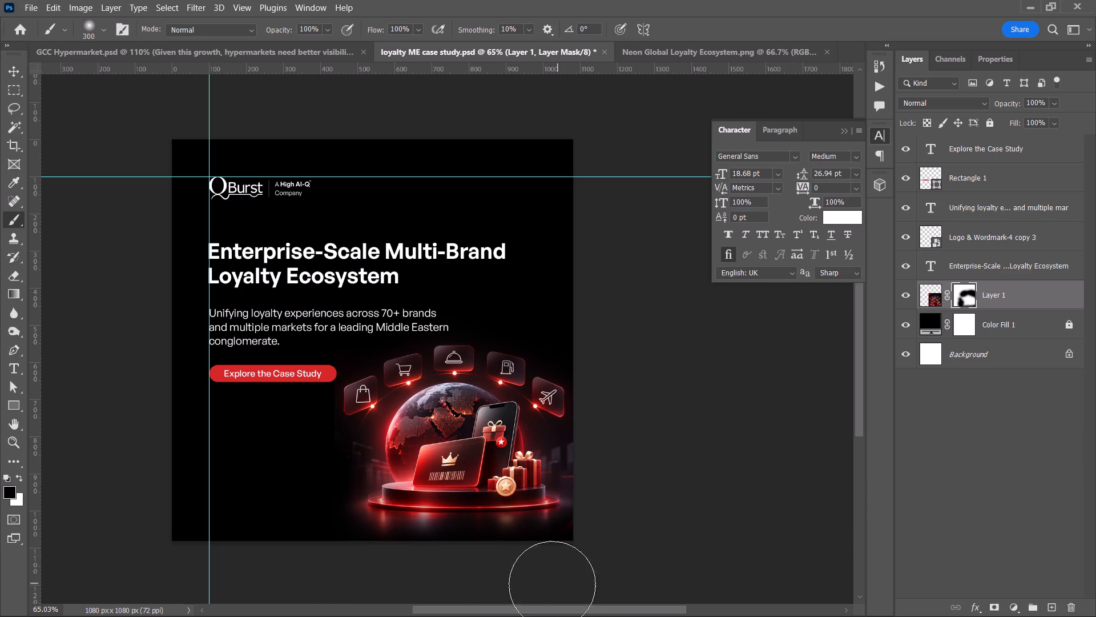
drag(609, 466, 609, 462)
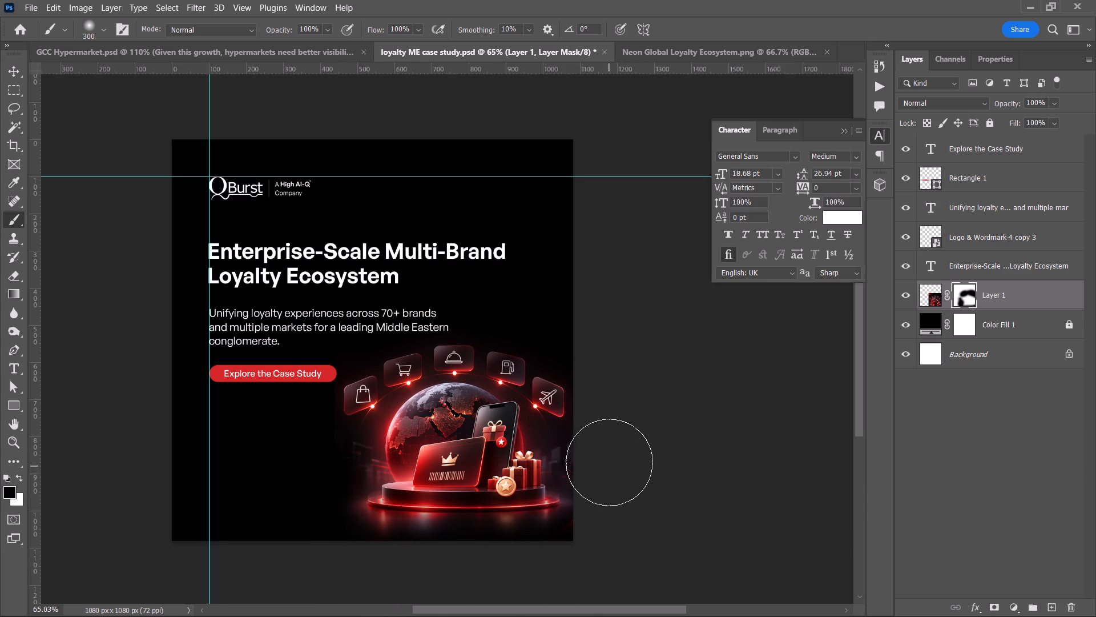
drag(609, 462, 609, 458)
drag(610, 450, 615, 494)
click(605, 459)
Move the masked globe image slightly left and down on the canvas.
click(14, 65)
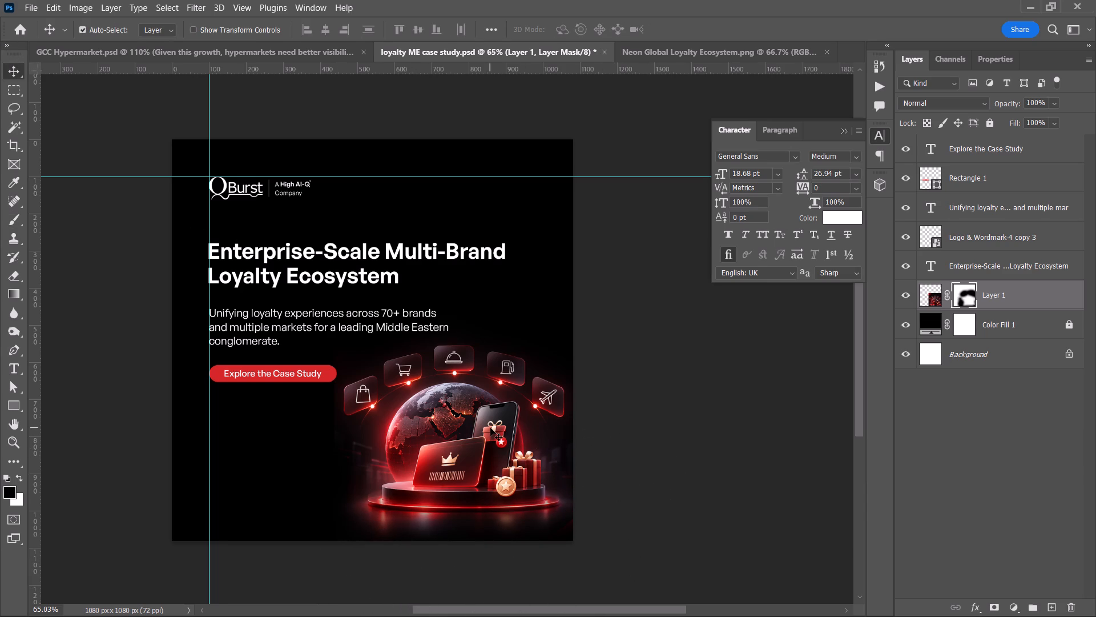
drag(490, 428, 483, 430)
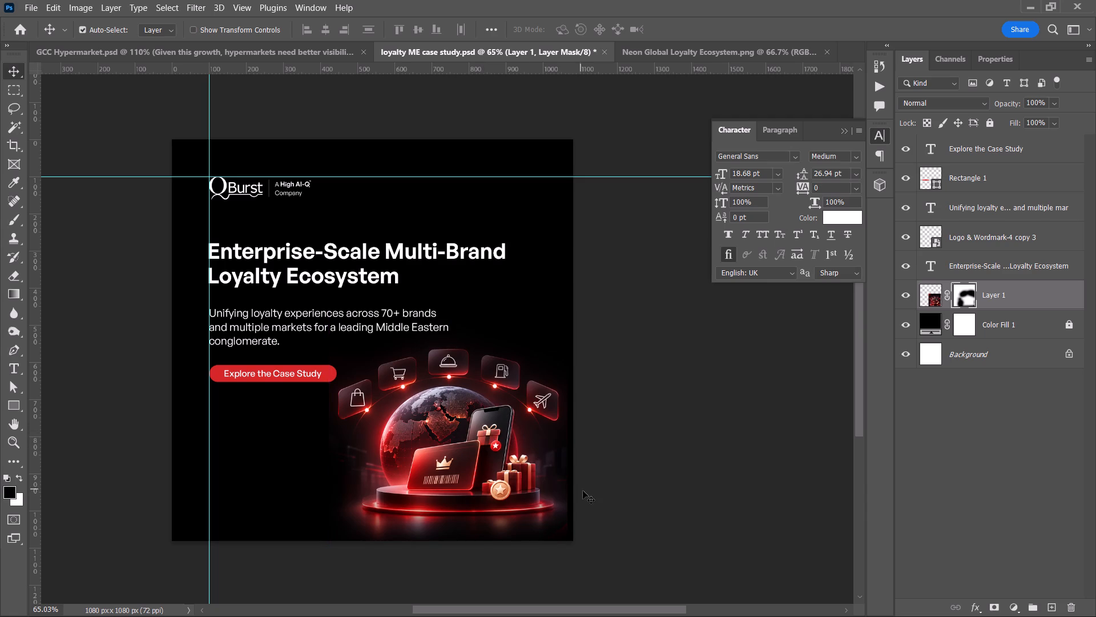
click(565, 501)
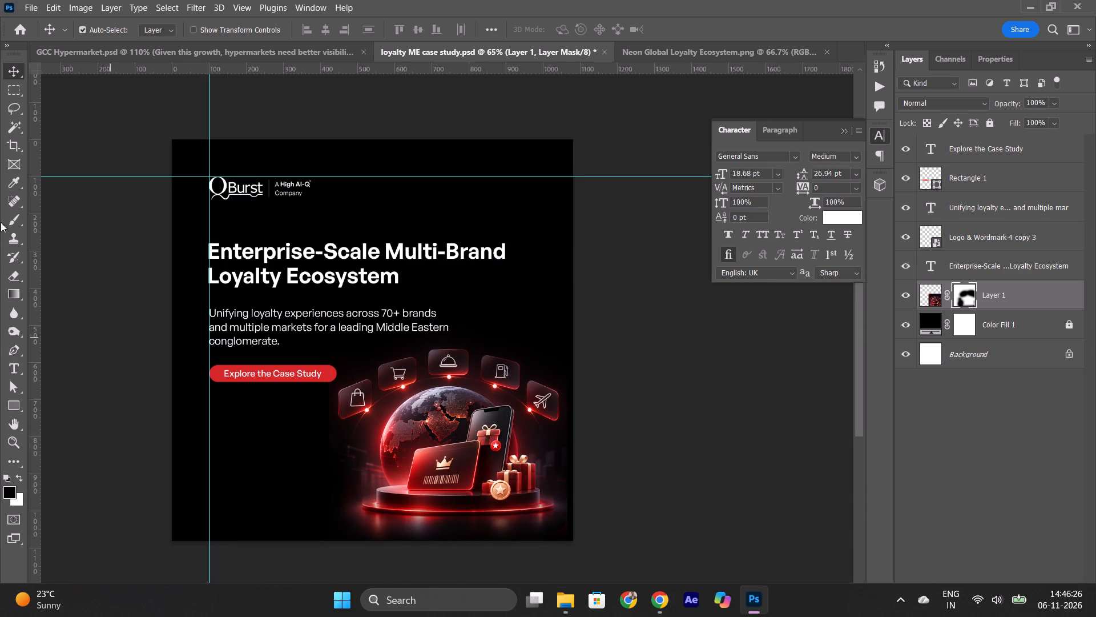
Blend the moved globe image's right and bottom edges into the background by brushing black on its layer mask.
click(9, 215)
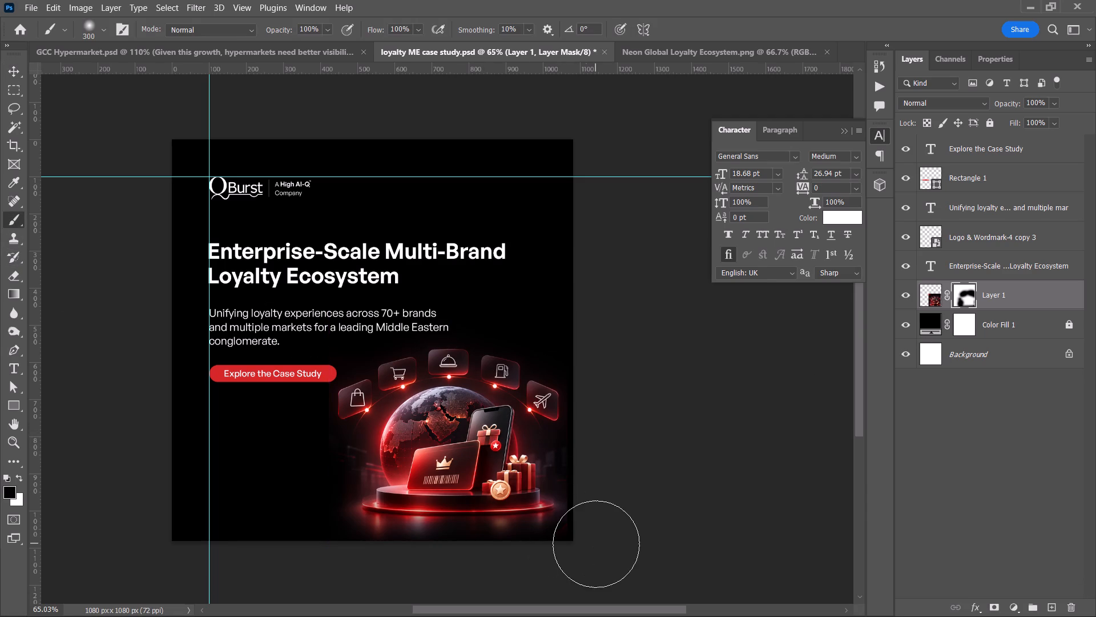
click(596, 542)
click(603, 515)
click(602, 466)
drag(601, 465, 601, 476)
click(599, 506)
click(600, 540)
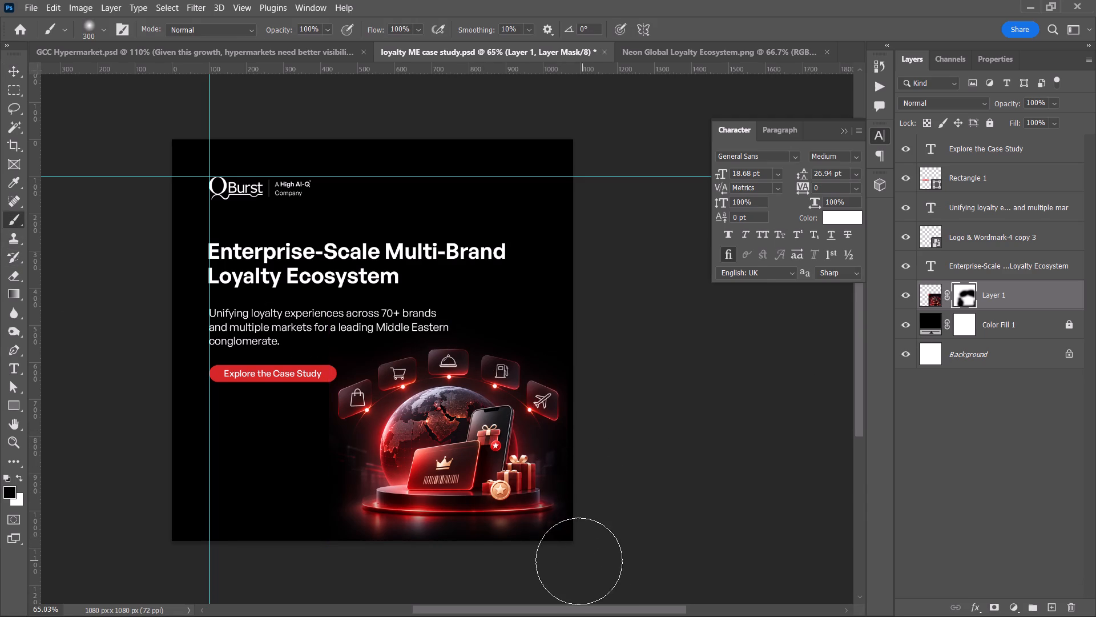
drag(566, 562, 308, 550)
drag(362, 567, 509, 571)
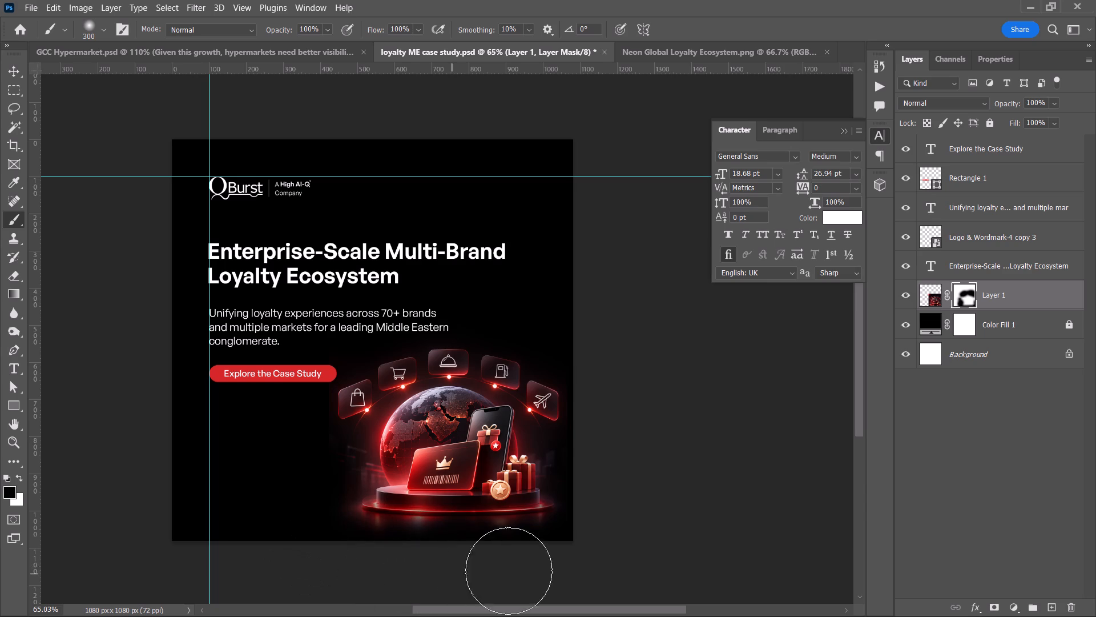
drag(509, 571, 575, 563)
drag(561, 568, 315, 558)
click(411, 571)
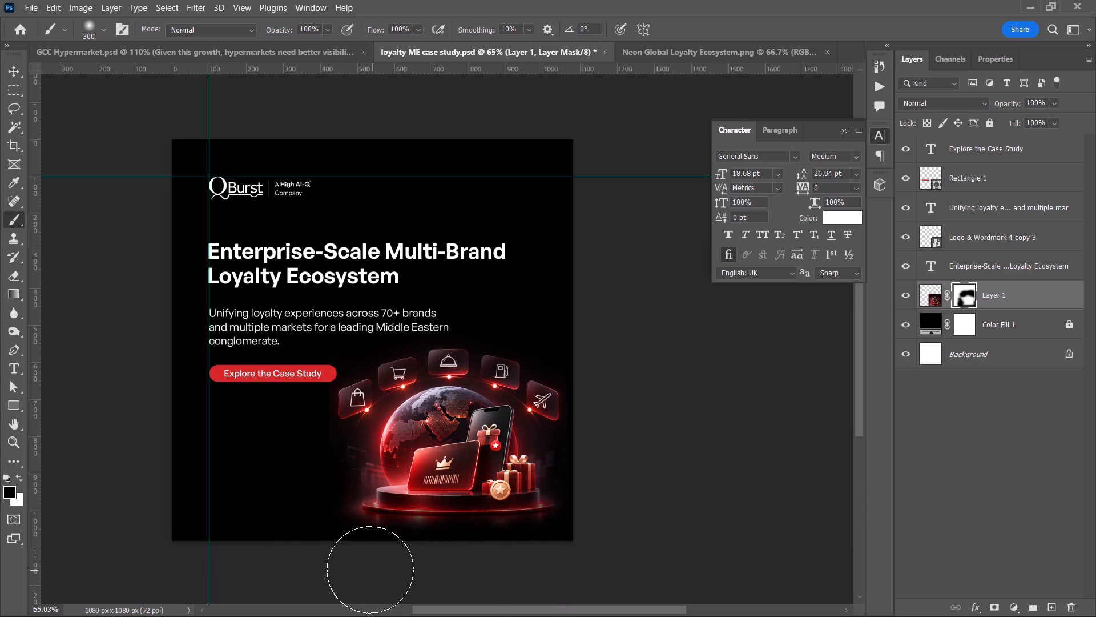
click(365, 568)
Shift the globe image slightly further left, keeping its height on the canvas, and deselect the layer.
click(22, 73)
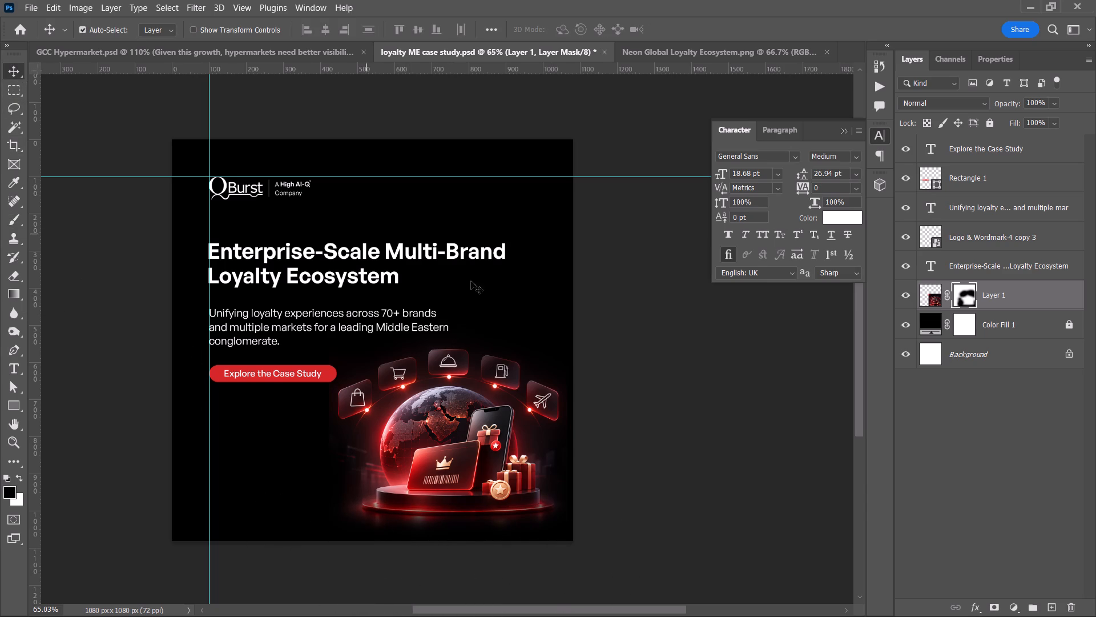
click(744, 484)
click(441, 418)
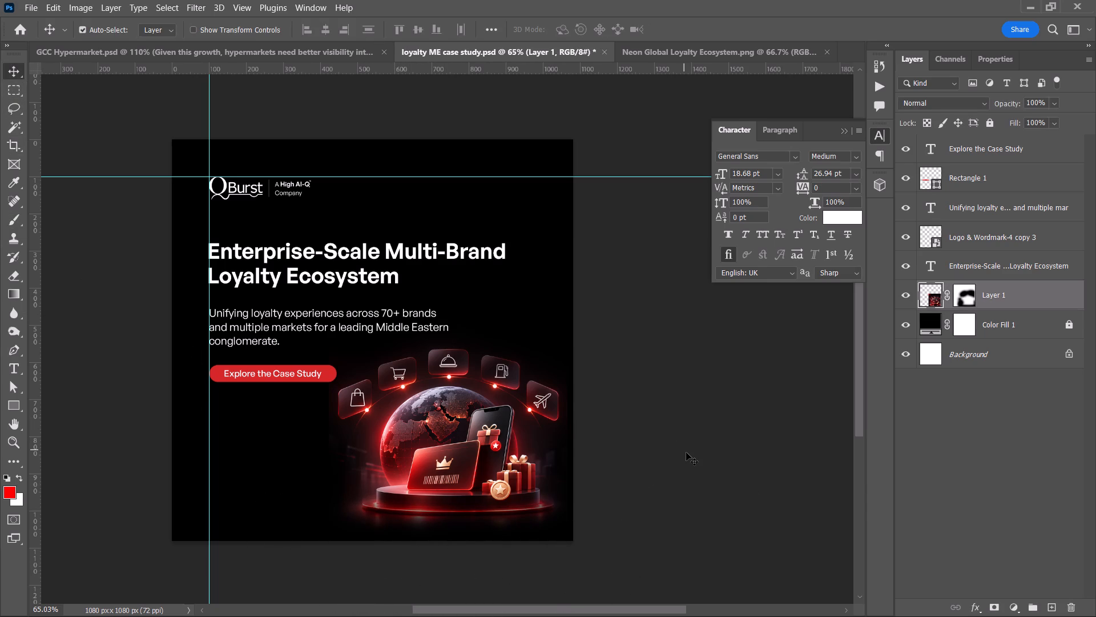
drag(462, 424, 456, 424)
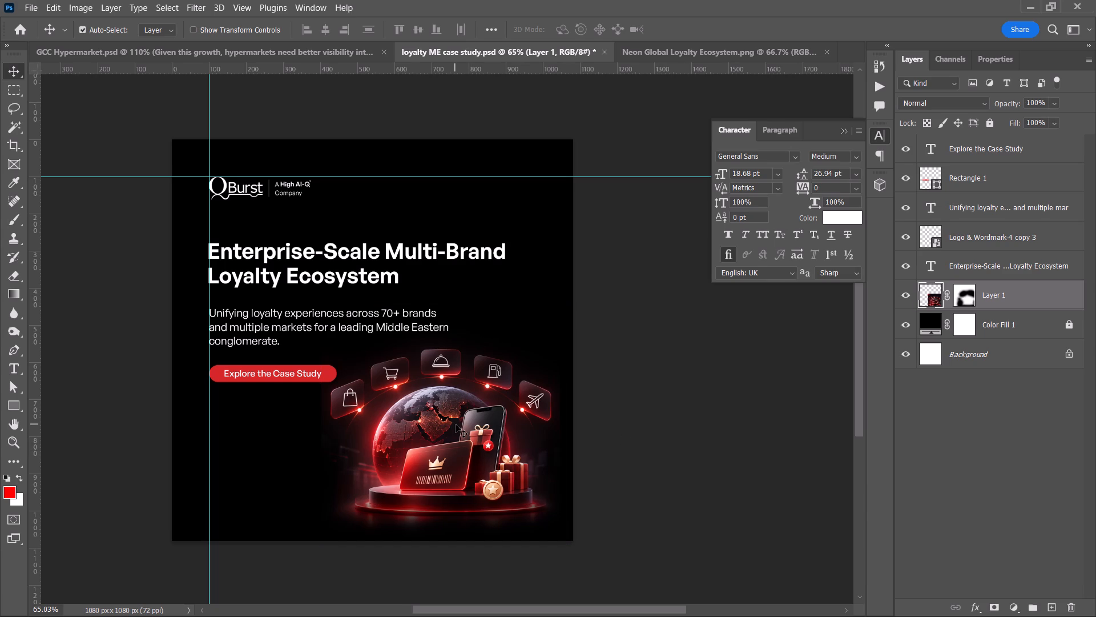
click(644, 429)
click(431, 444)
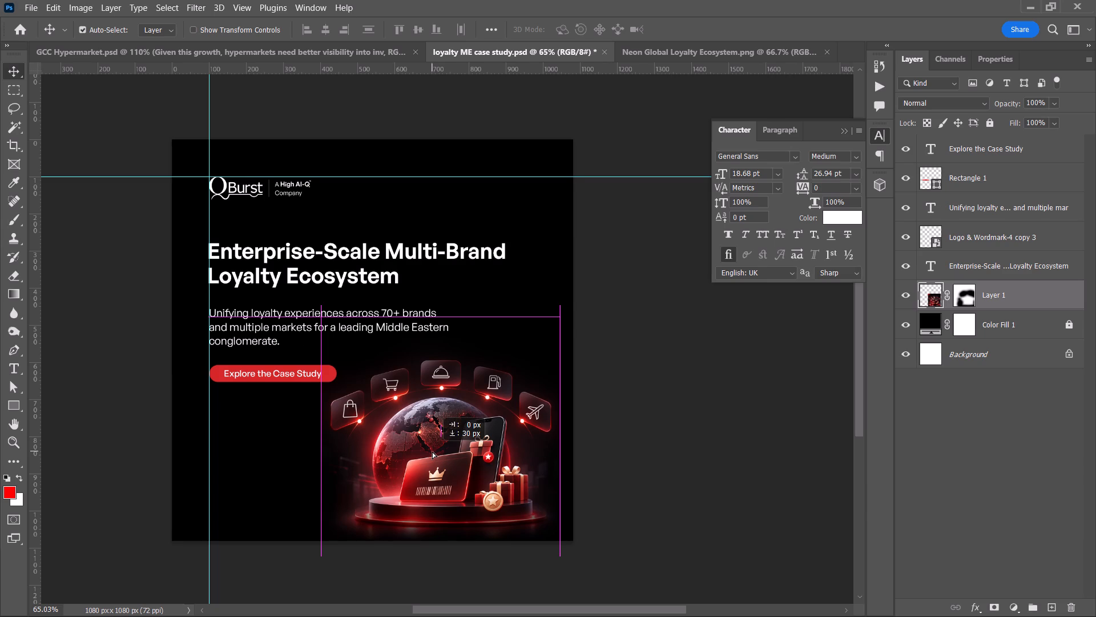
click(641, 427)
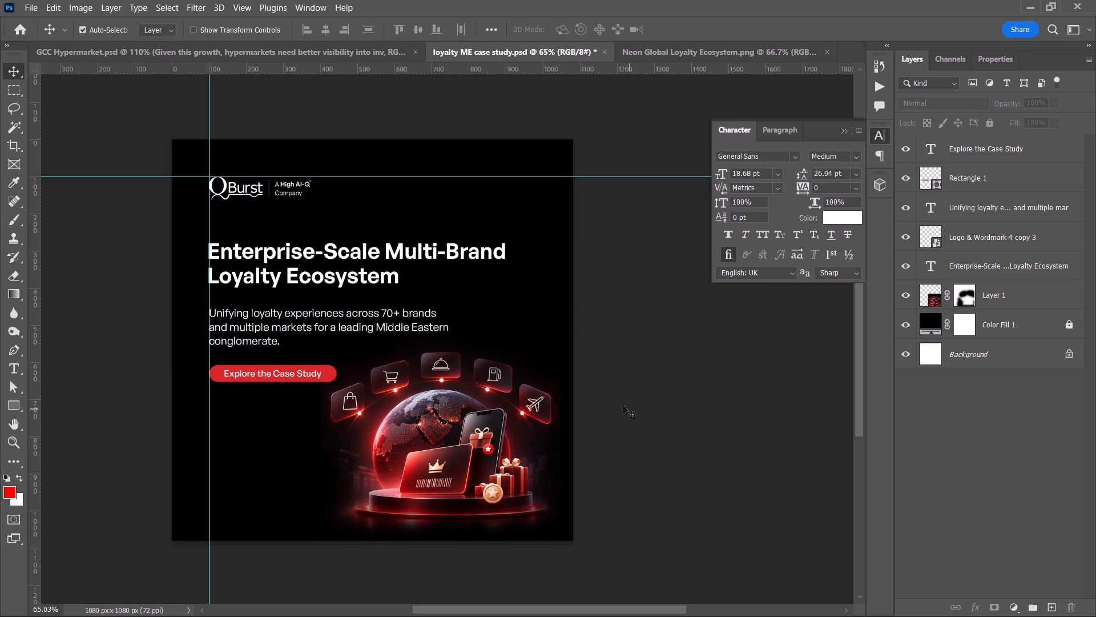
Save loyalty ME case study.psd.
key(ctrl+s)
Close the source image Neon Global Loyalty Ecosystem.png.
click(688, 53)
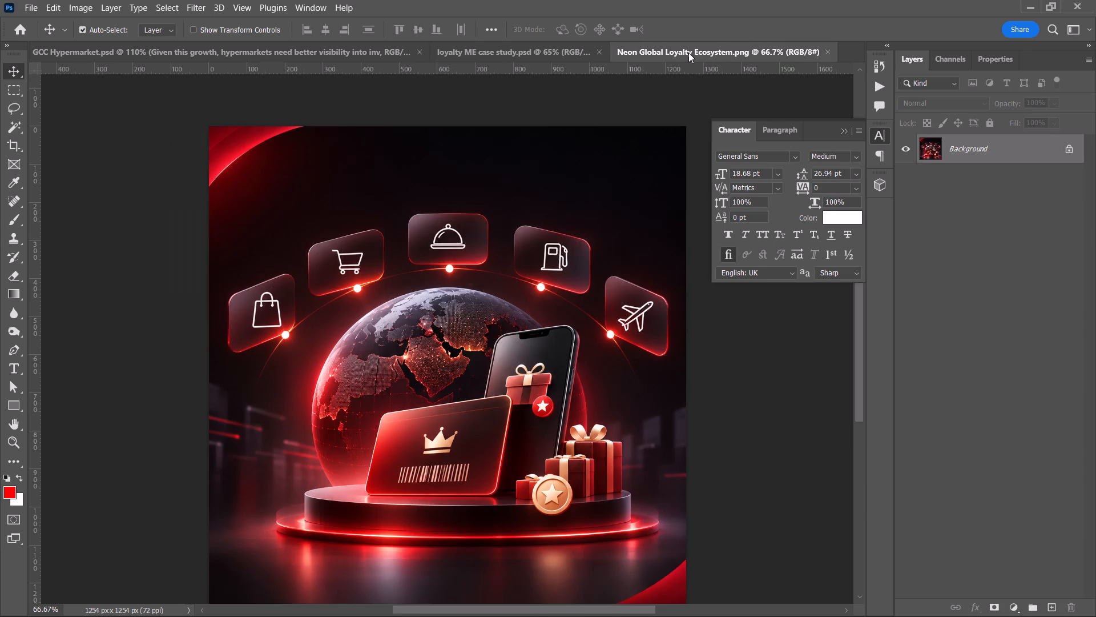
click(827, 51)
Check the GCC Hypermarket.psd document for reference and return to loyalty ME case study.psd.
click(338, 46)
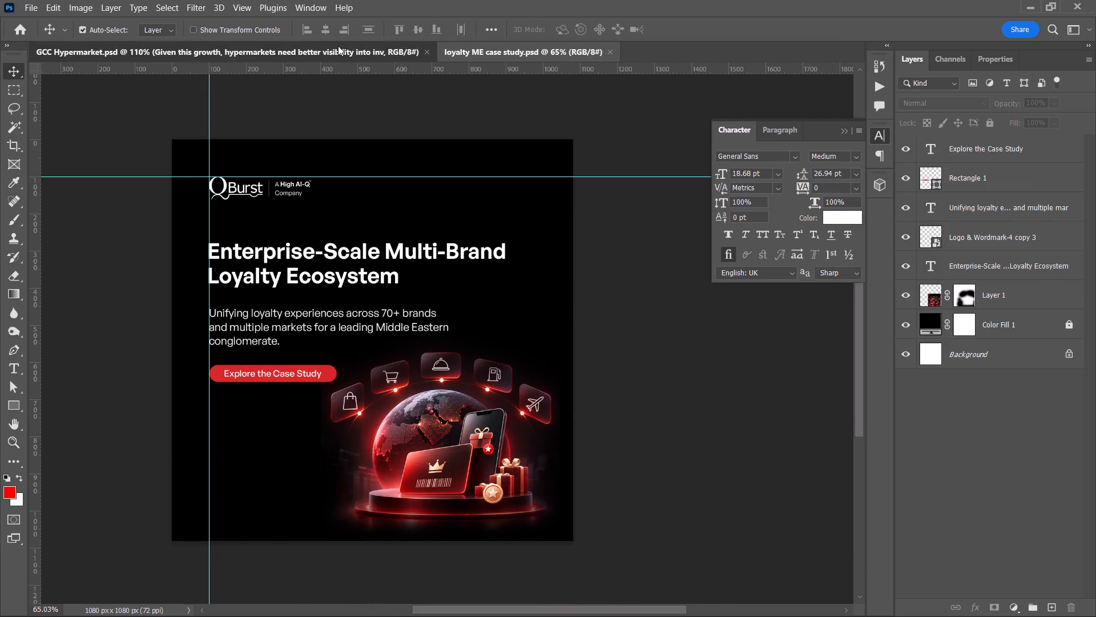
scroll(439, 154, down, 1)
click(497, 51)
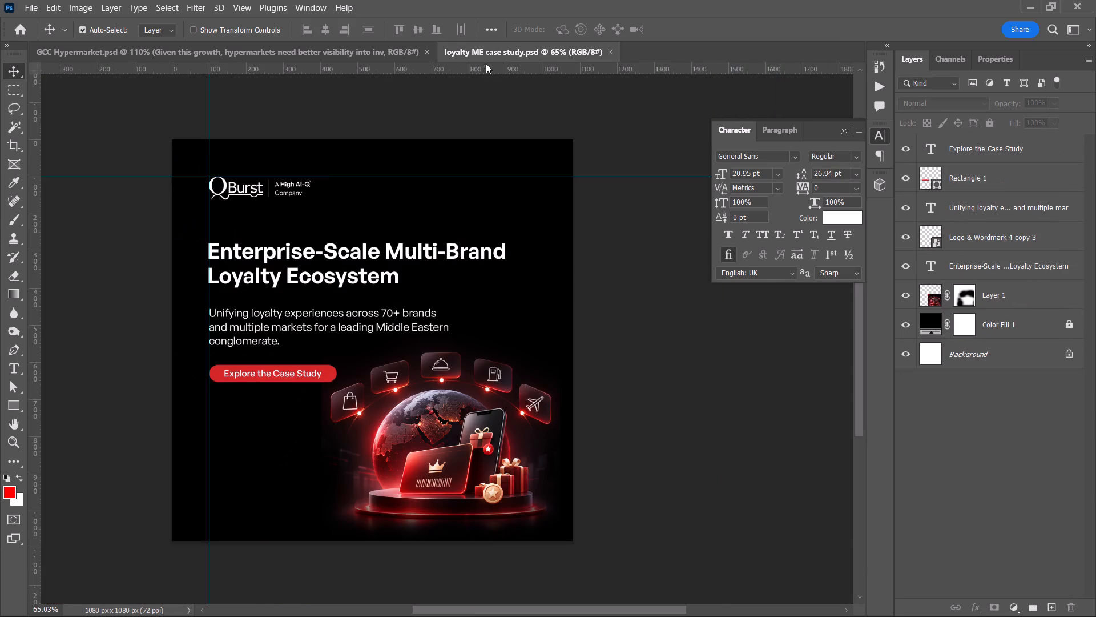
Scale the globe image down slightly around its centre, keeping its proportions, and deselect the layer.
click(640, 332)
click(421, 440)
key(ctrl+t)
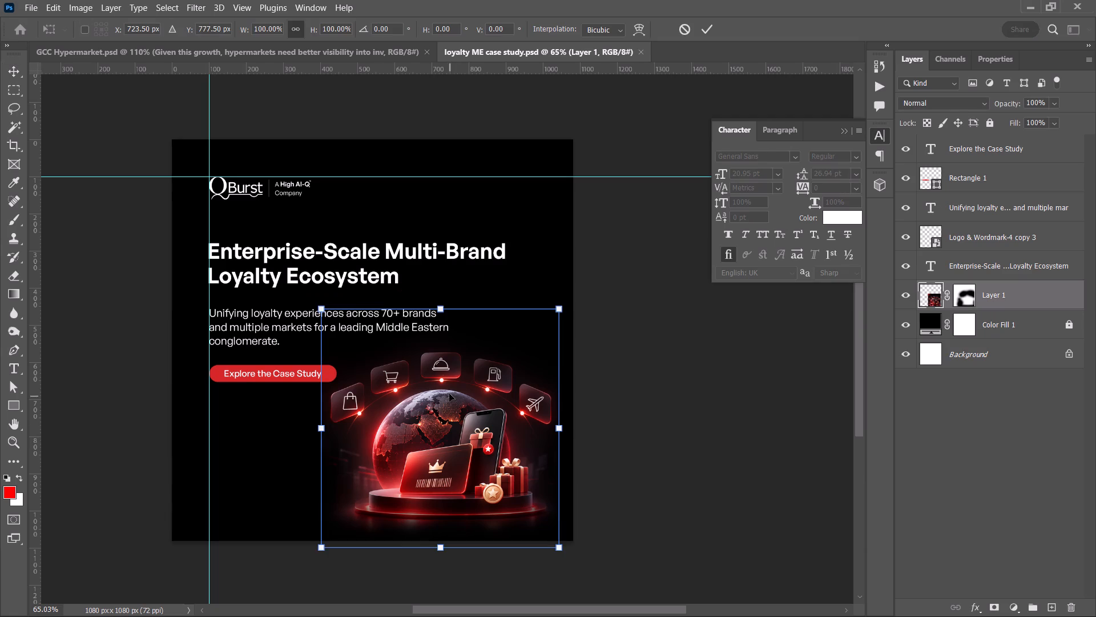
drag(441, 307, 440, 316)
click(703, 33)
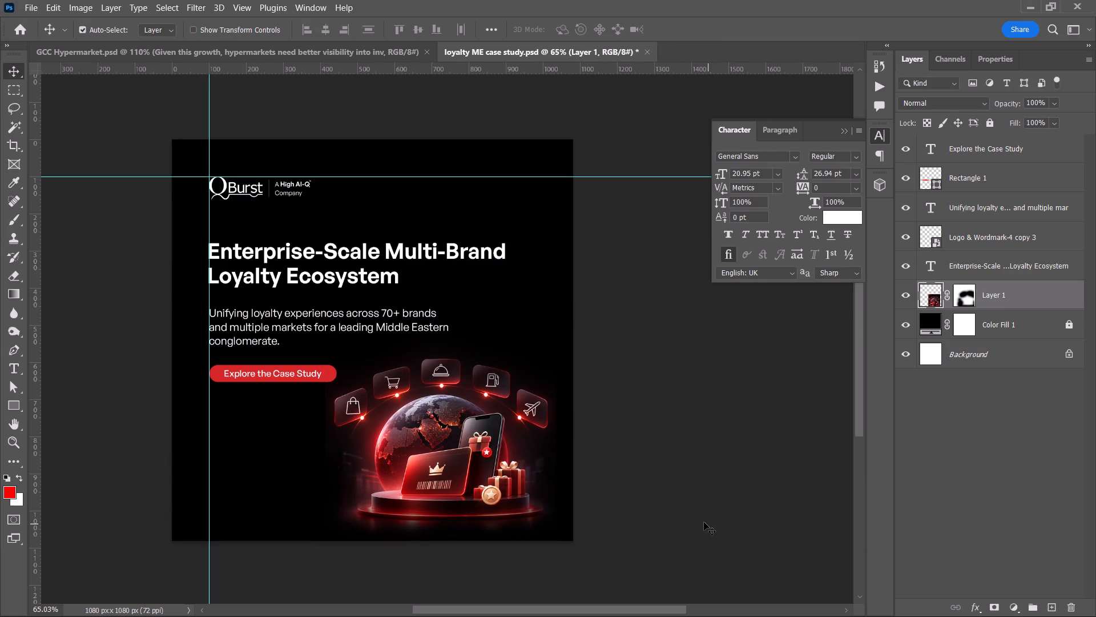
click(695, 510)
Save loyalty ME case study.psd.
key(ctrl+s)
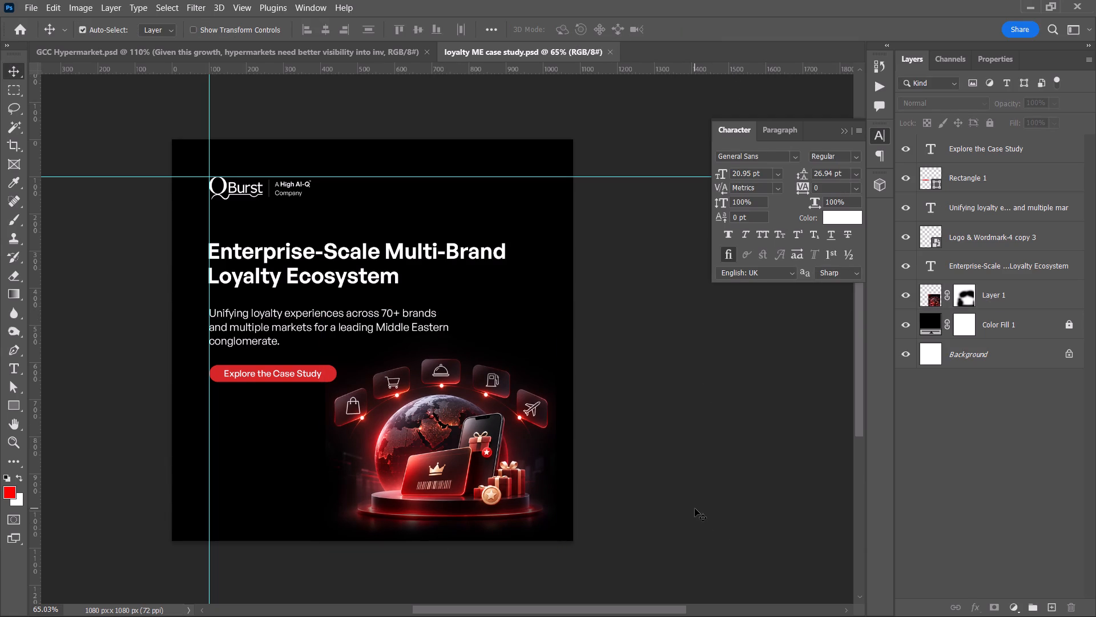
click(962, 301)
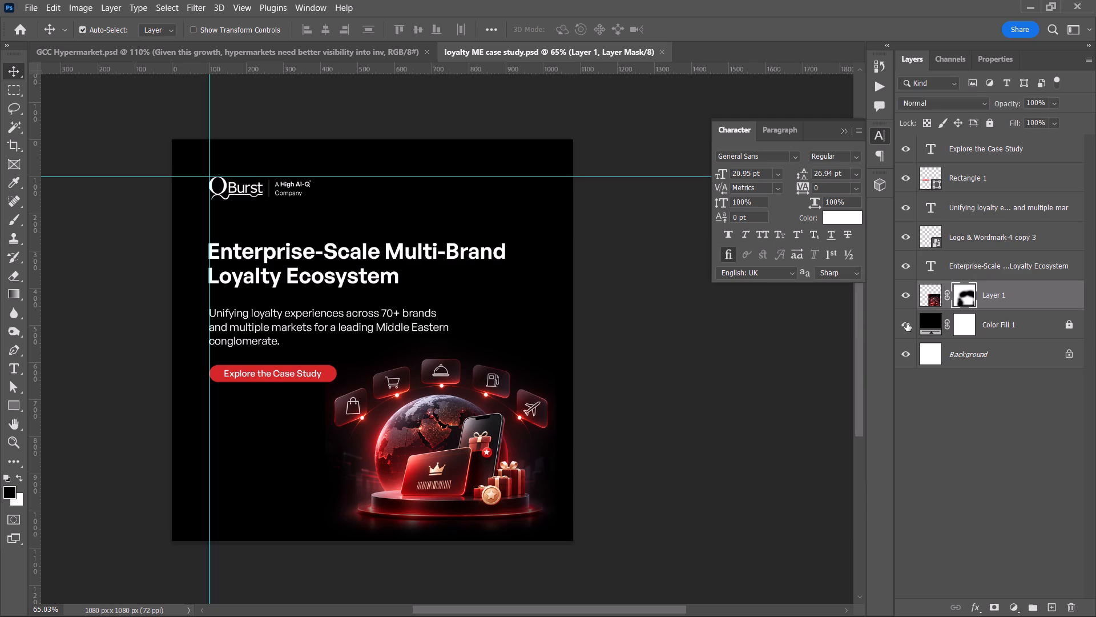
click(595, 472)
Switch to Chrome and bring up the Word document with the creative copy for the blog on coding agents.
click(661, 594)
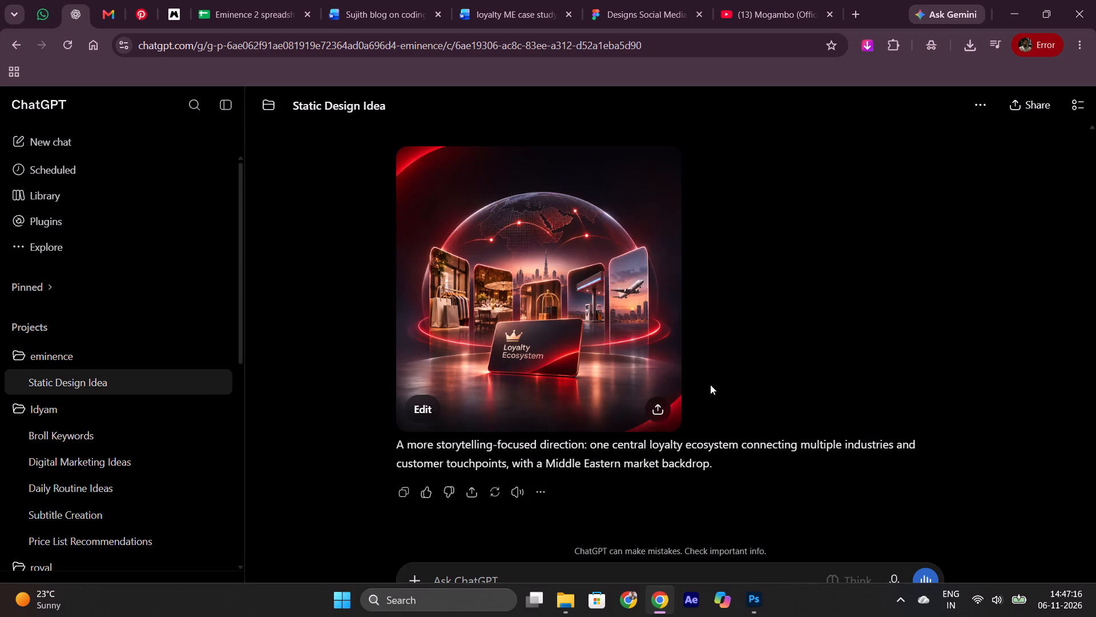
scroll(814, 339, down, 1)
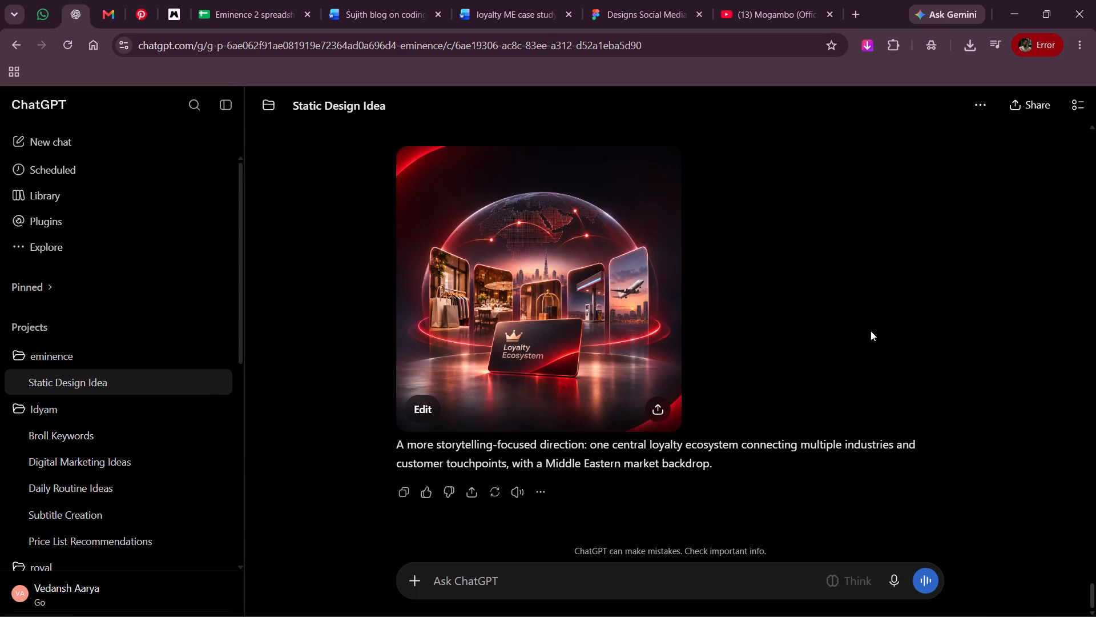
click(426, 0)
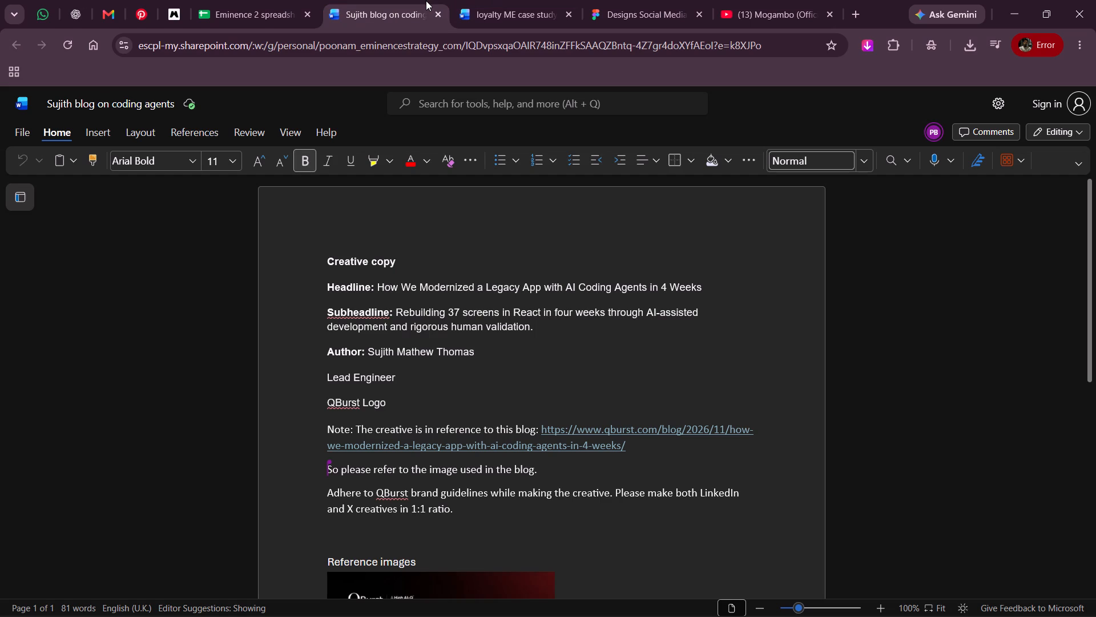
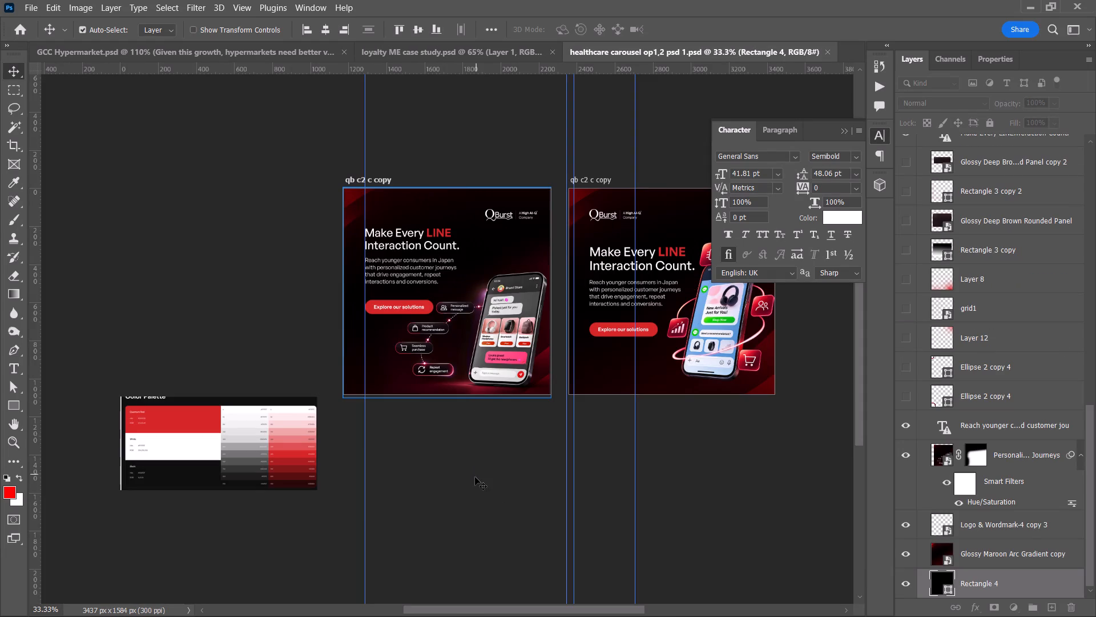
Look over the "Make Every LINE Interaction Count" artboards in healthcare carousel op1,2 psd 1.psd and close that document.
key(space)
drag(474, 473, 327, 490)
key(space)
drag(634, 418, 603, 411)
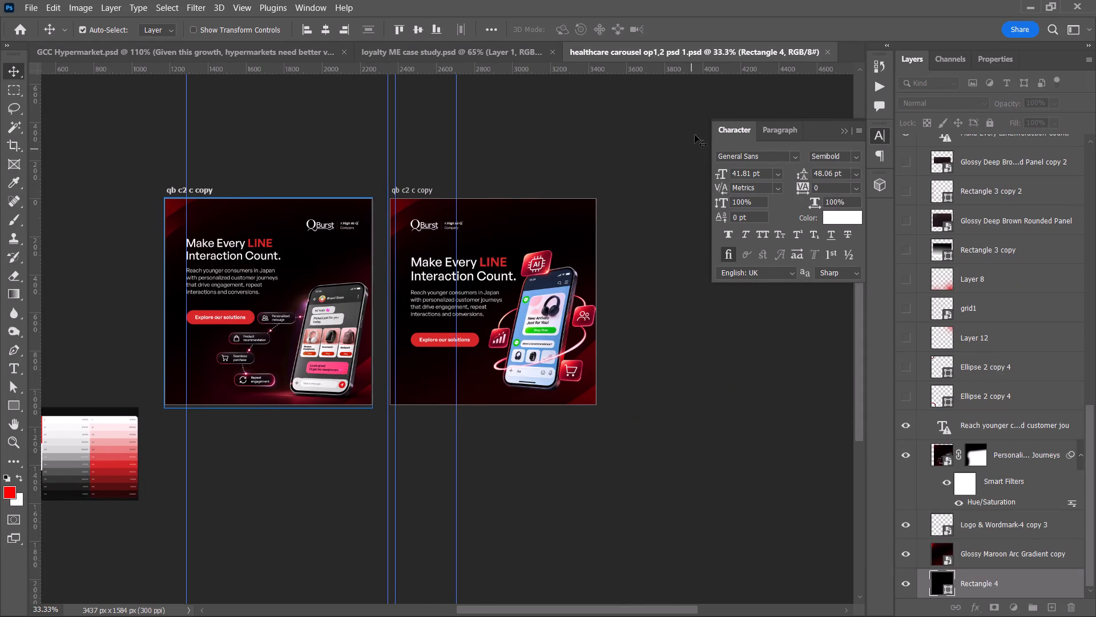
click(822, 53)
click(828, 49)
Open qburst task 1 4nov.psd from Downloads for reference and return to loyalty ME case study.psd.
key(ctrl+o)
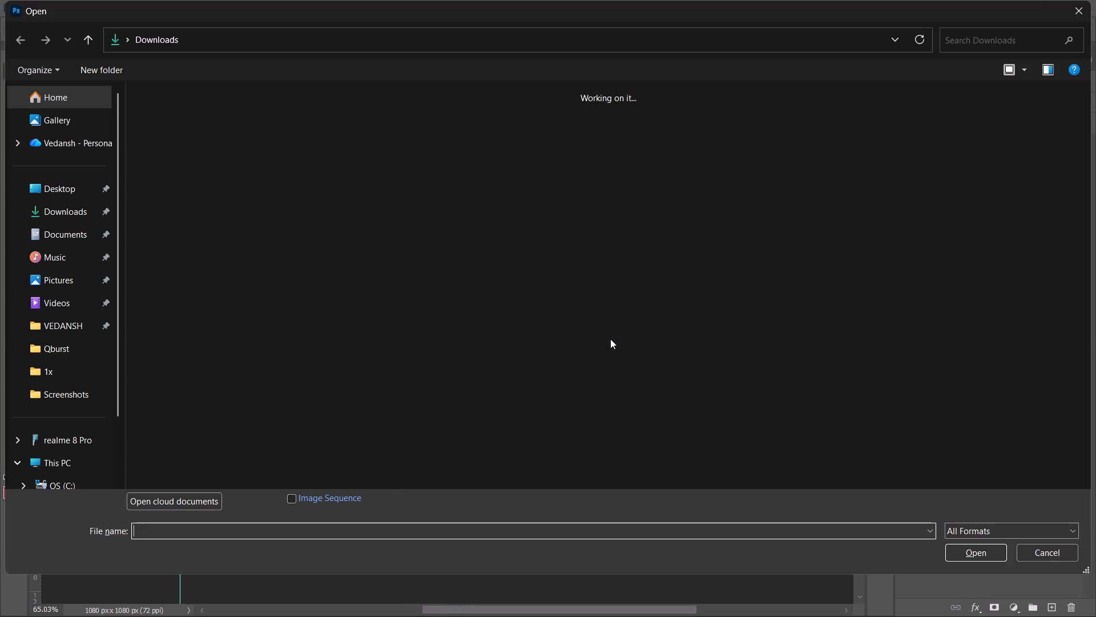
double_click(283, 271)
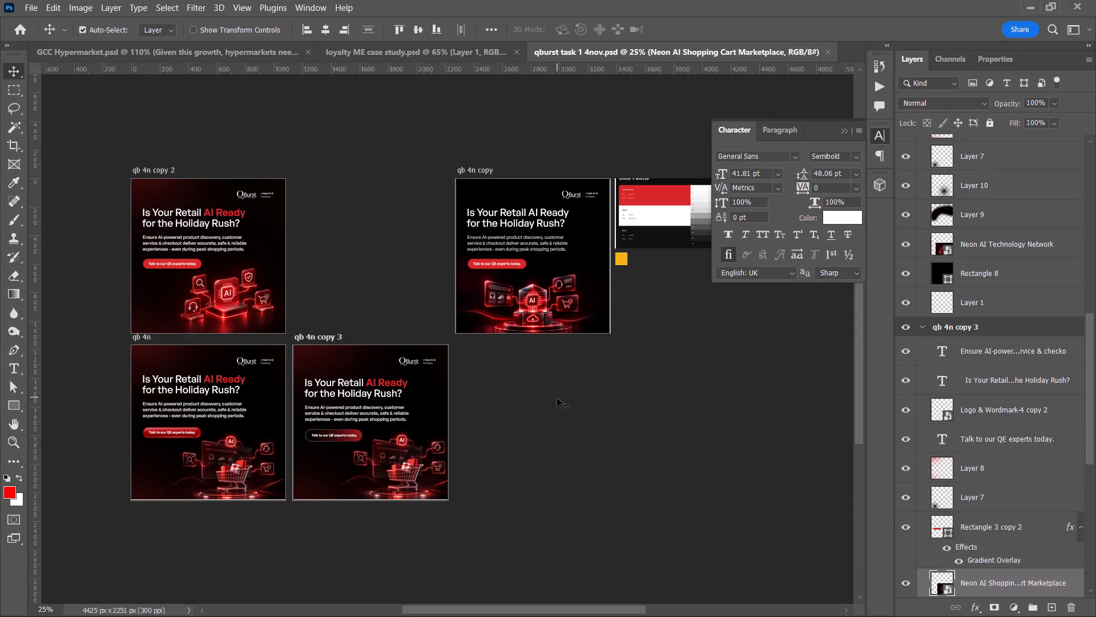
click(356, 53)
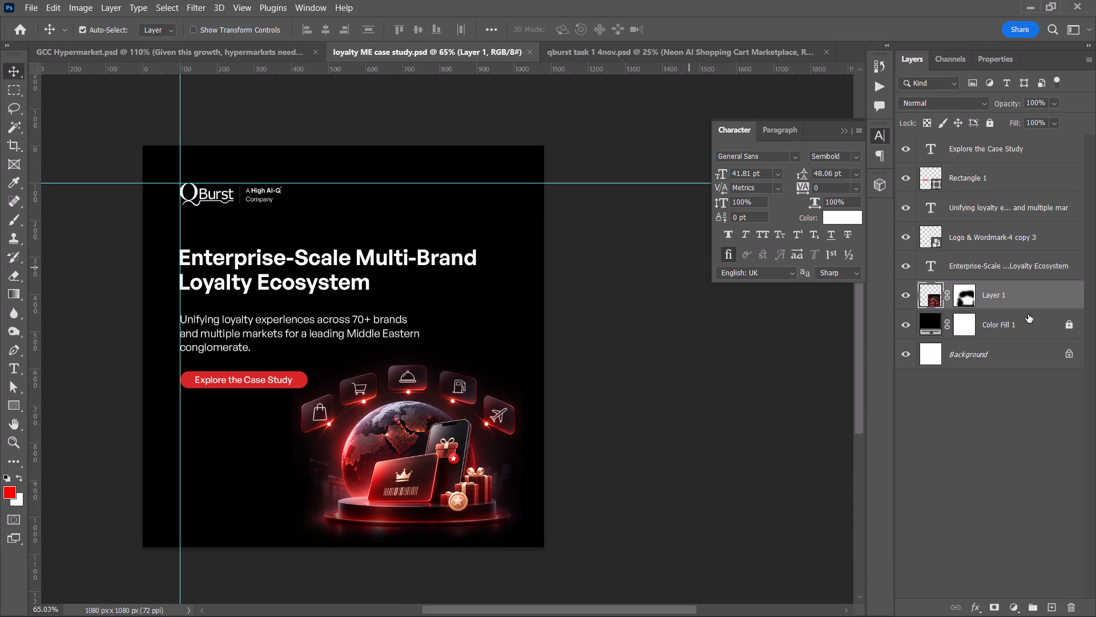
Add a new empty layer and place it directly above the globe image layer, below the headline text.
click(1026, 297)
click(1015, 320)
click(1055, 608)
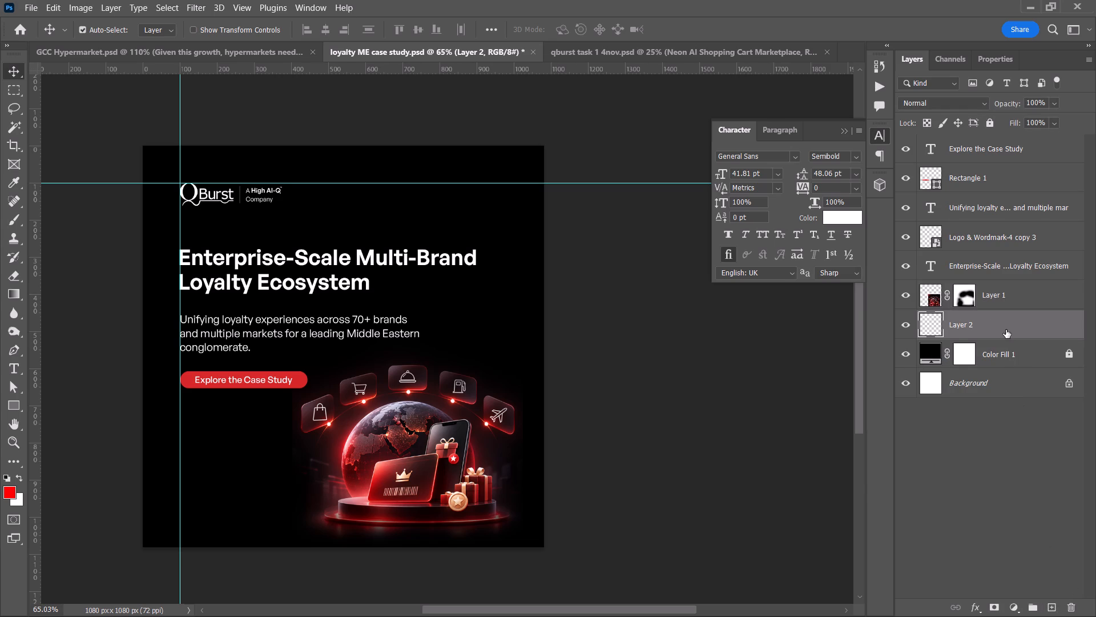
drag(1006, 327, 998, 290)
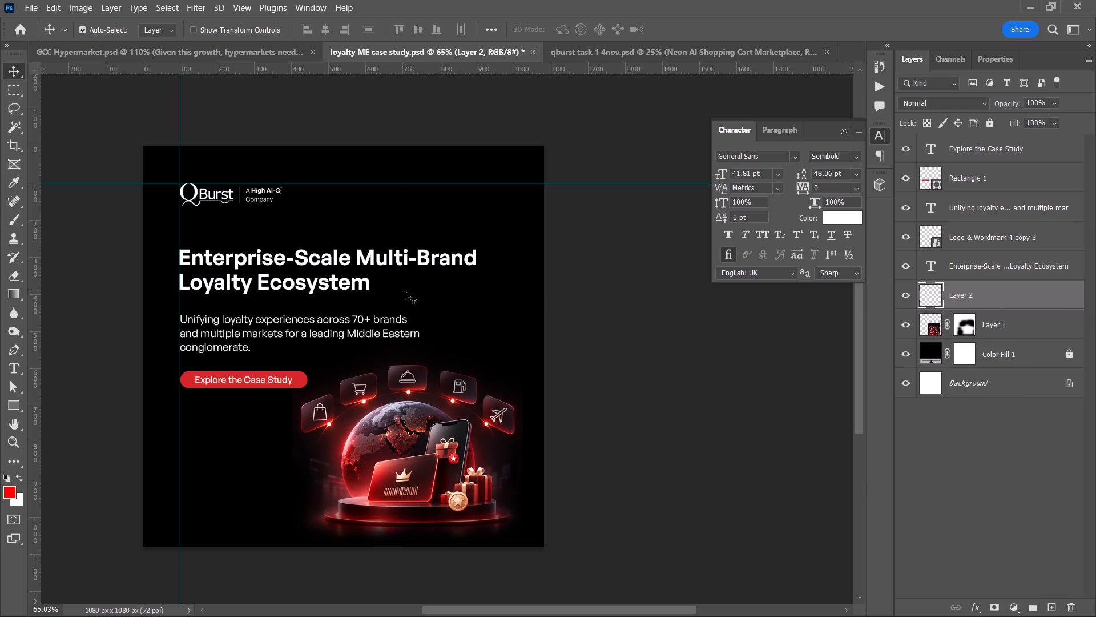
Paint a soft red glow over the canvas's upper-left corner on the new layer, using a 1300 px brush.
key(b)
click(178, 169)
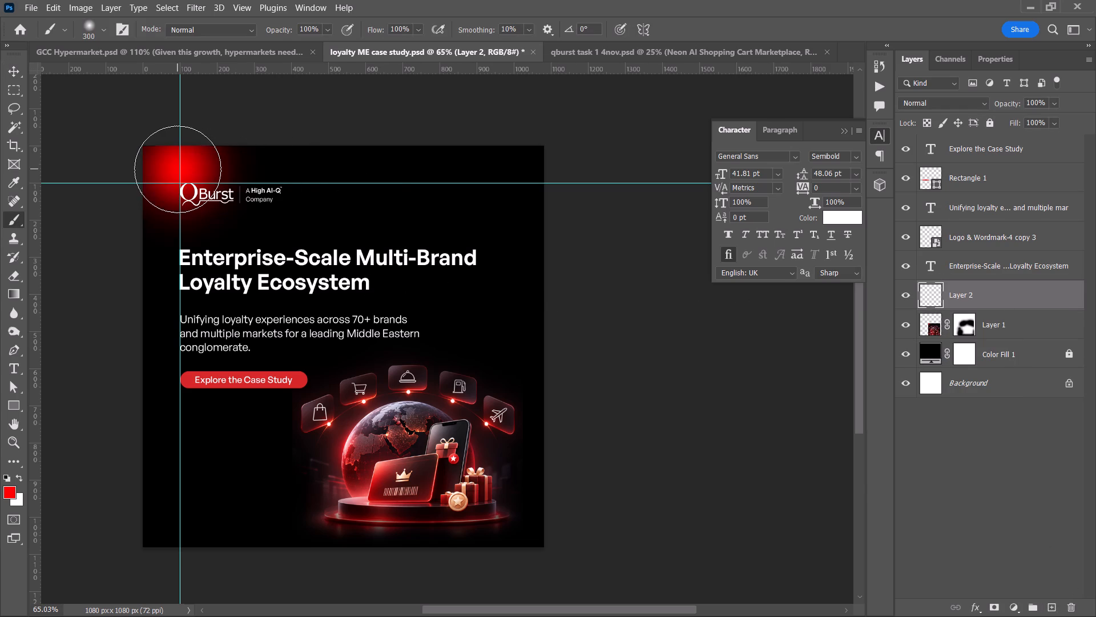
key(ctrl+z)
key(bracketright)
key(bracketright)
key(bracketright)
key(bracketright)
key(bracketright)
key(bracketright)
key(bracketright)
key(bracketright)
key(bracketright)
key(bracketright)
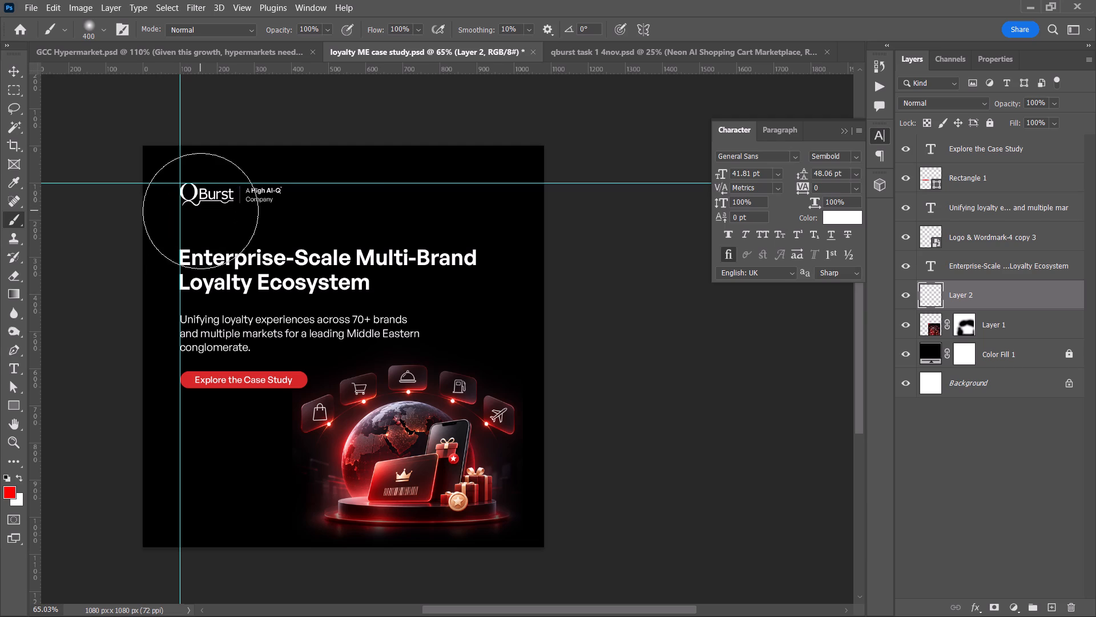
click(193, 178)
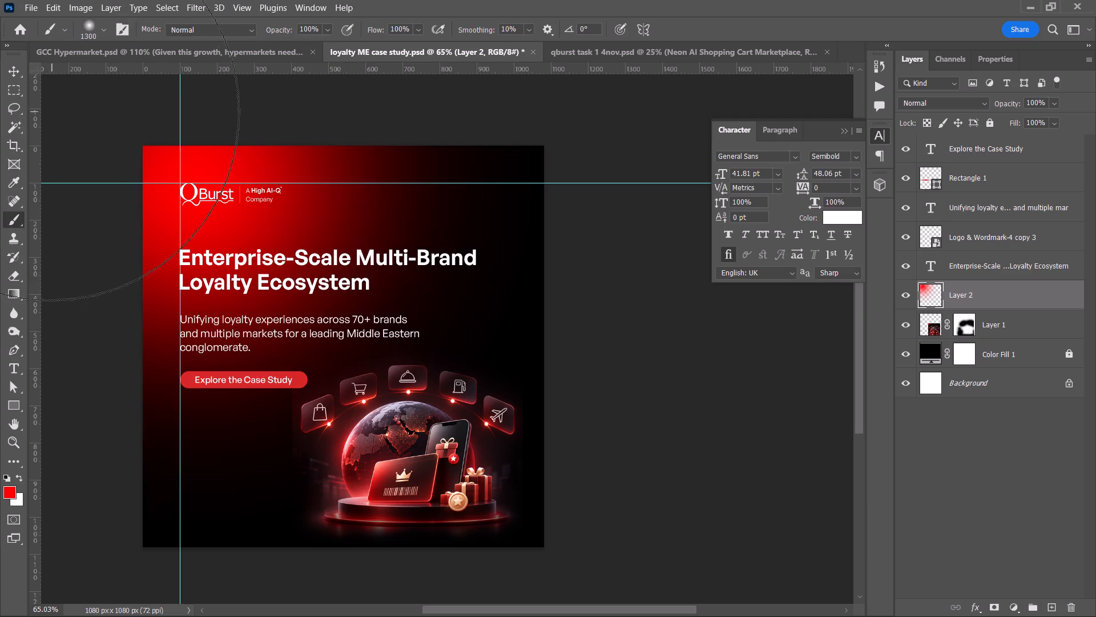
Lower the red glow layer's opacity to 14% and deselect the layer.
click(11, 69)
click(1052, 103)
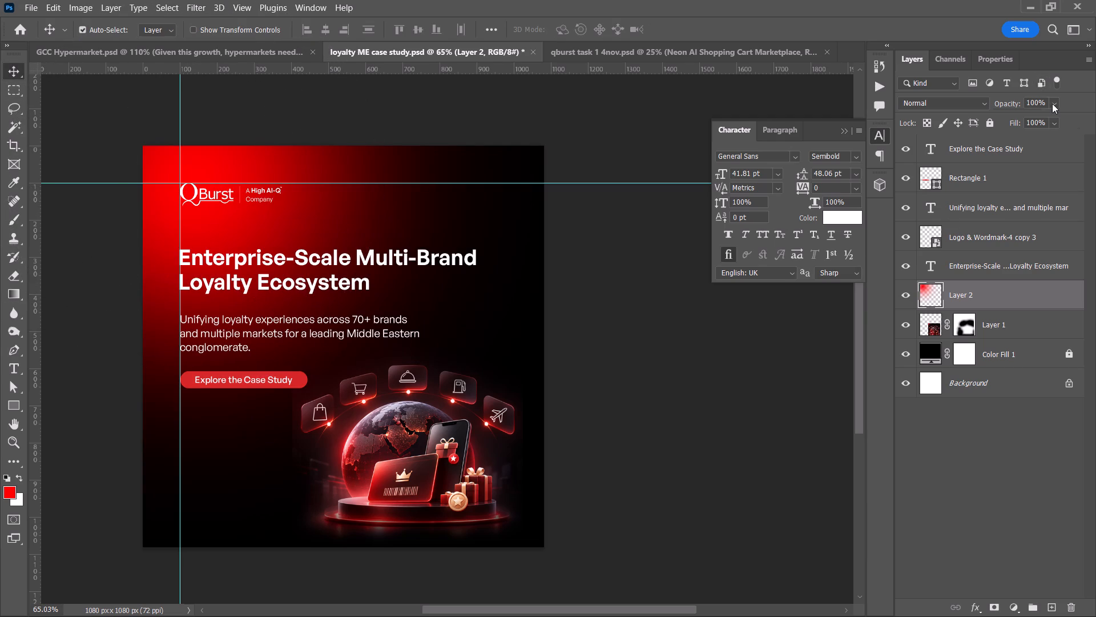
click(1017, 118)
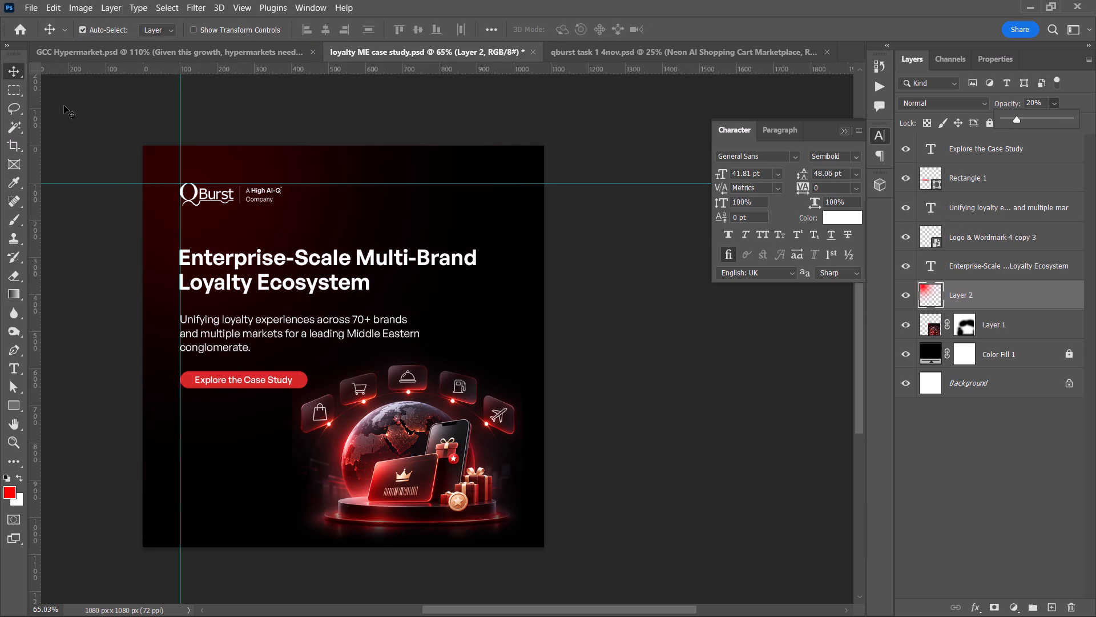
click(1017, 118)
click(732, 377)
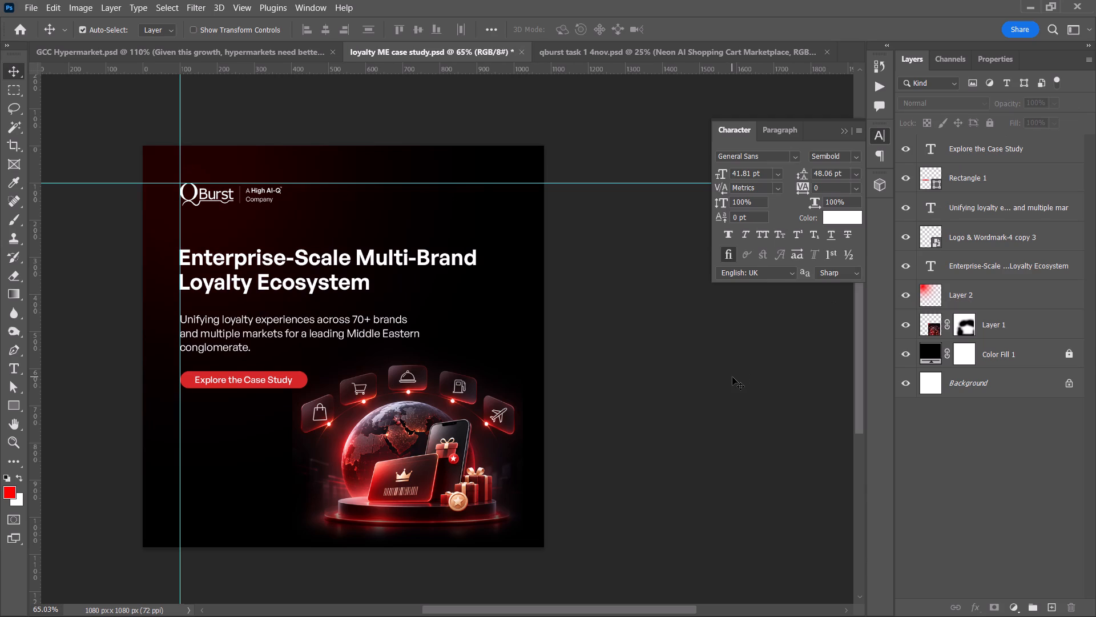
Save loyalty ME case study.psd.
key(ctrl+s)
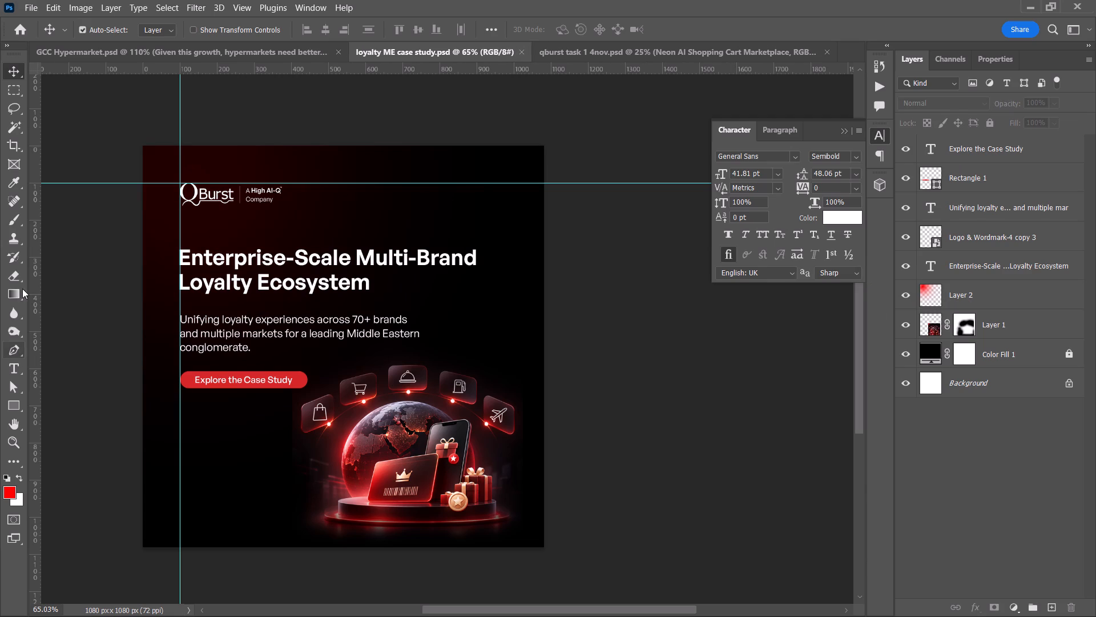
Reselect the red glow layer and raise its opacity to 19%.
click(160, 159)
click(1035, 107)
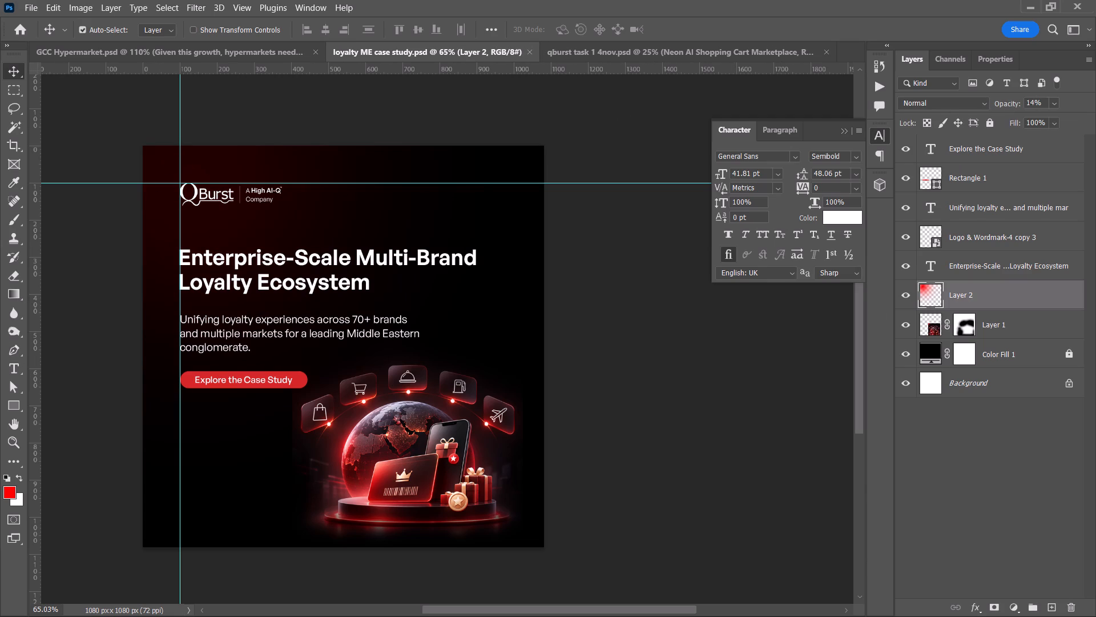
scroll(1035, 107, up, 7)
scroll(1035, 107, down, 2)
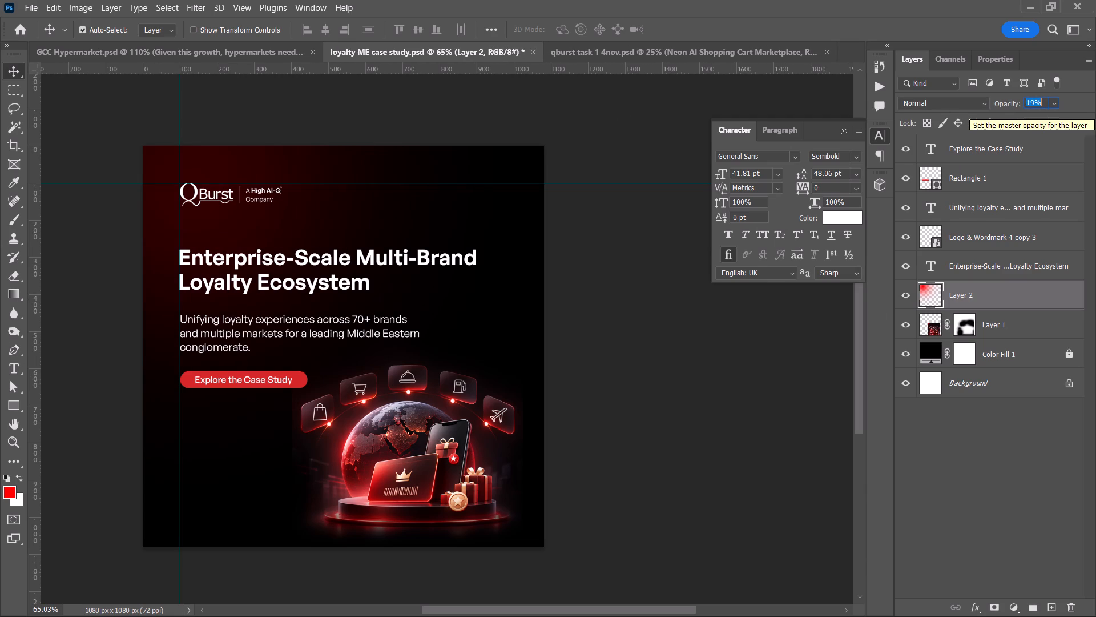
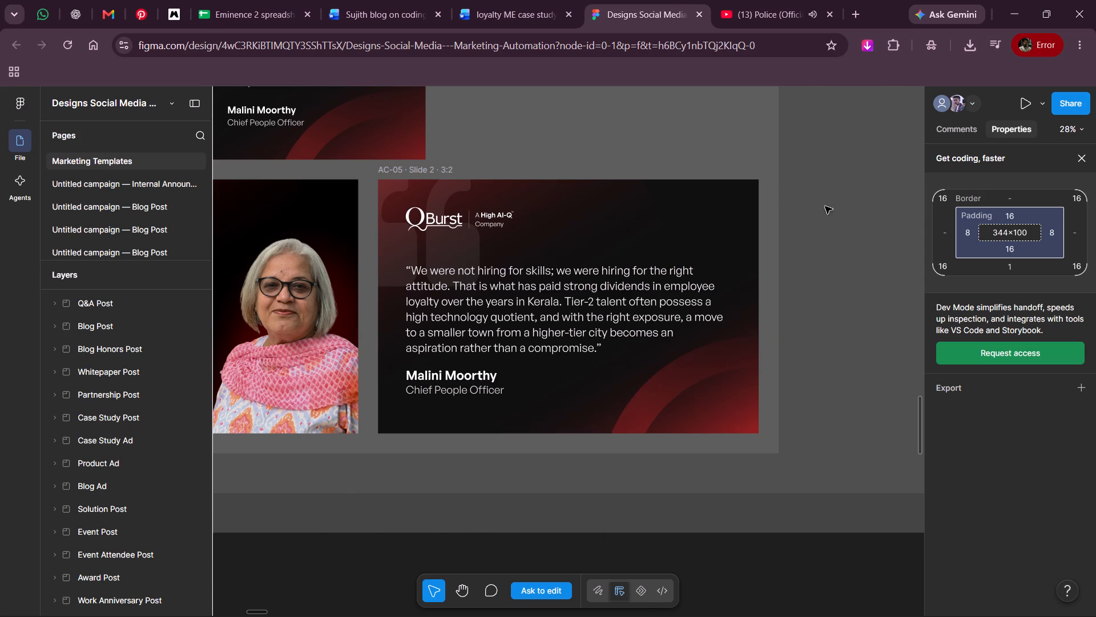
Open Ellipse 1.png from Downloads and bring its translucent red arc into loyalty ME case study.psd as a new layer.
key(ctrl+o)
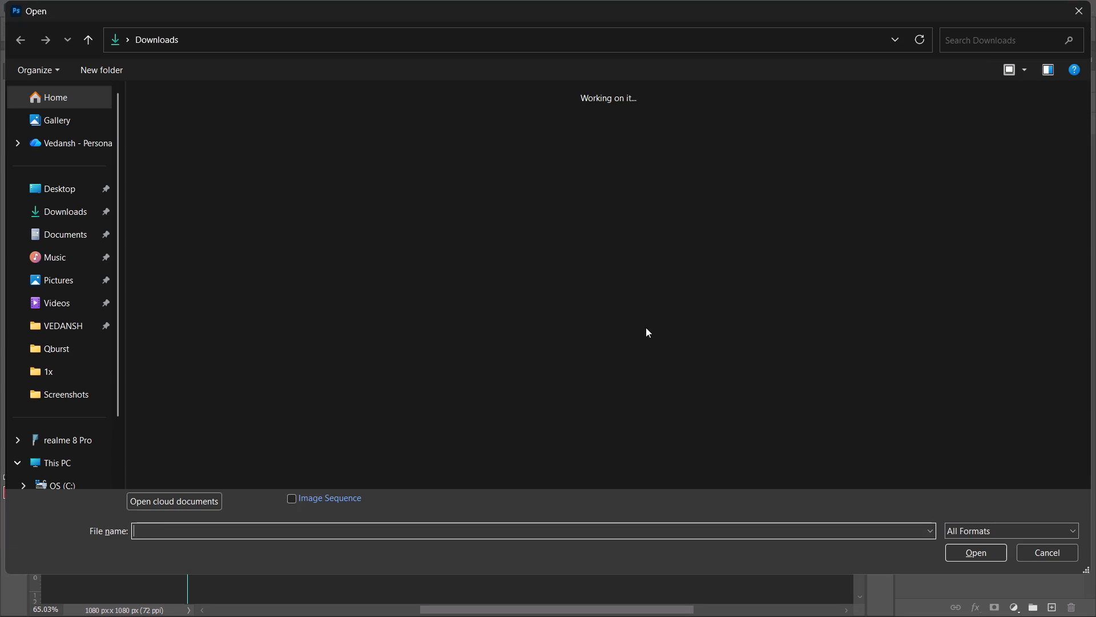
double_click(289, 154)
drag(441, 291, 396, 141)
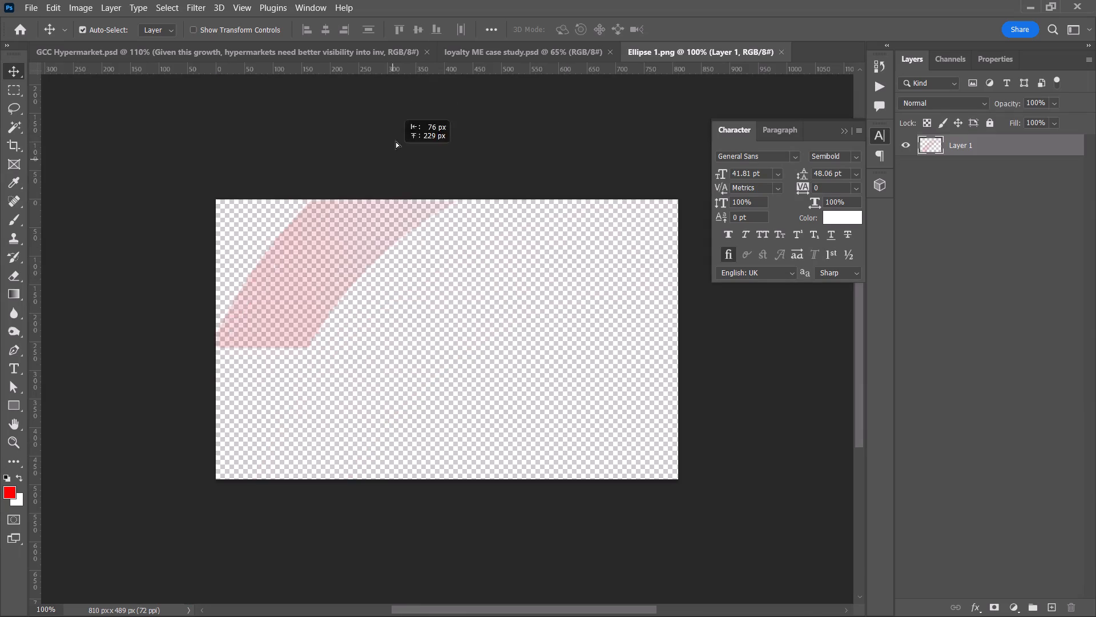
drag(396, 141, 482, 215)
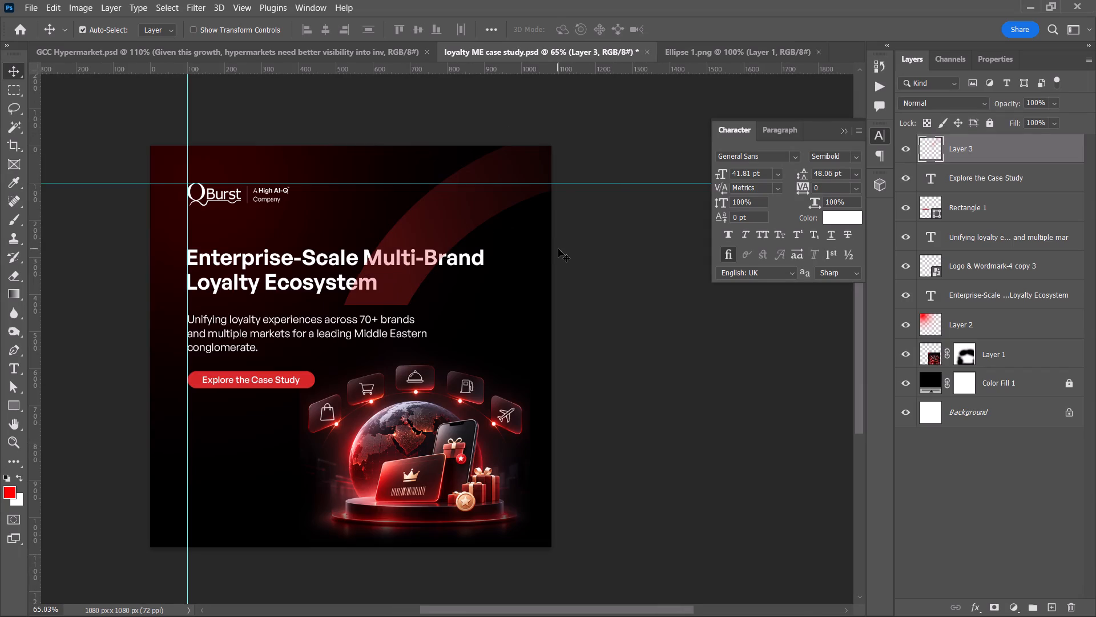
Rotate the red arc to about -109°, scale it to about 48%, and move it over the canvas's upper-right corner.
key(ctrl+t)
drag(636, 319, 634, 61)
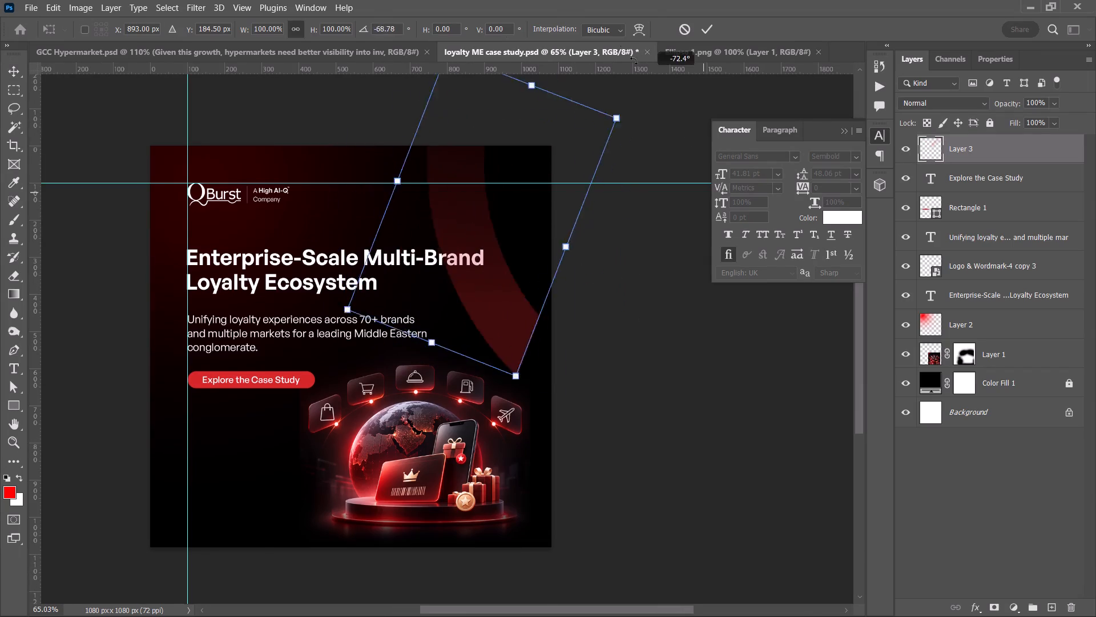
drag(634, 61, 530, 282)
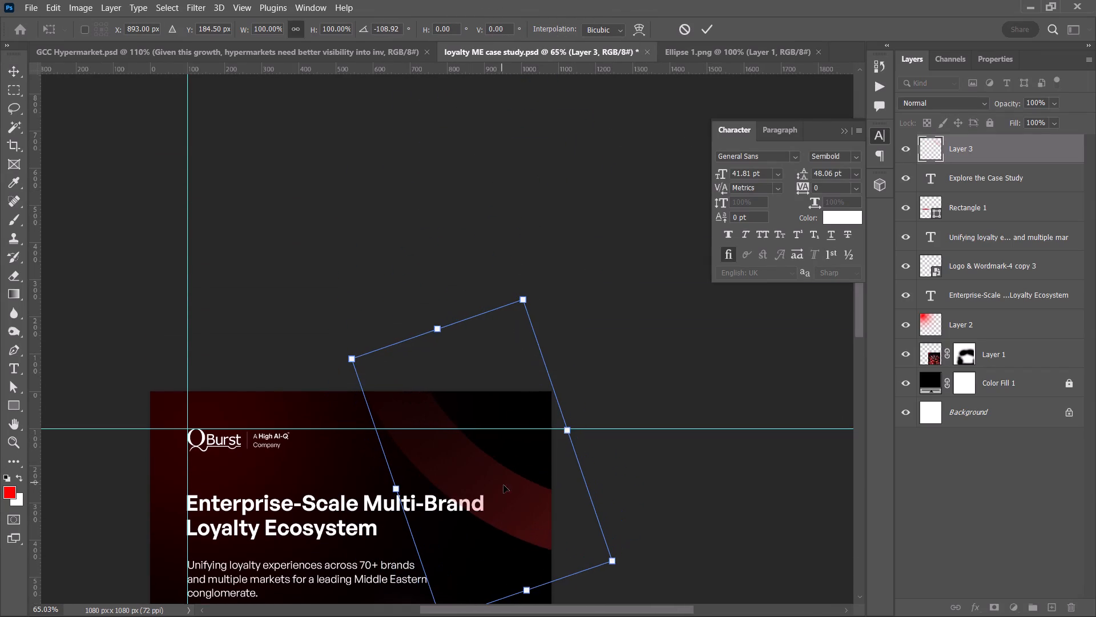
drag(503, 484, 547, 451)
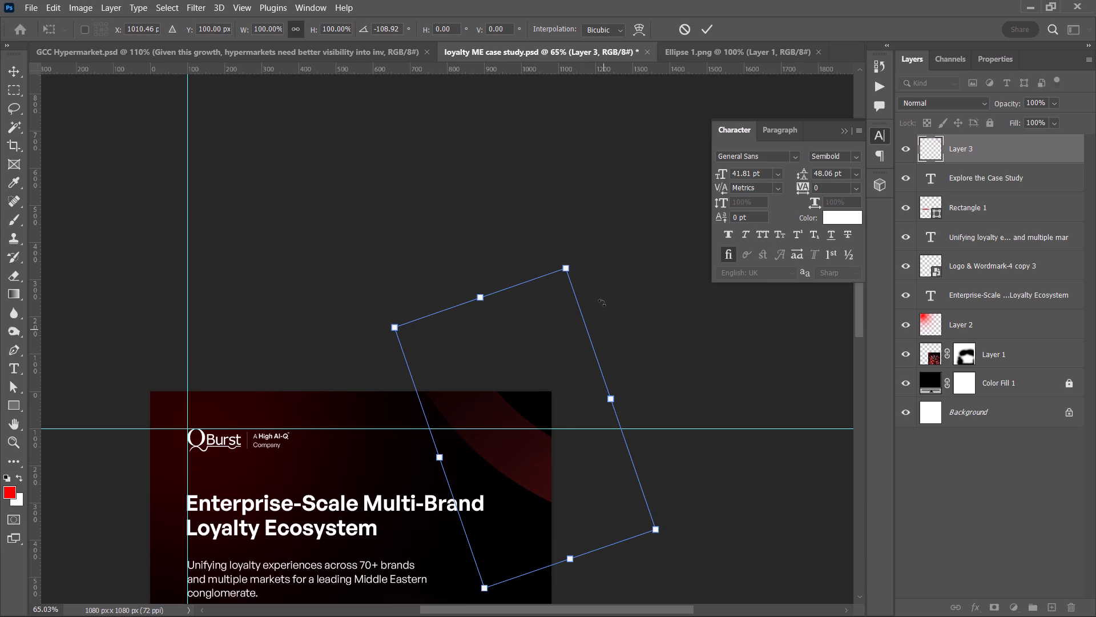
drag(444, 458, 503, 434)
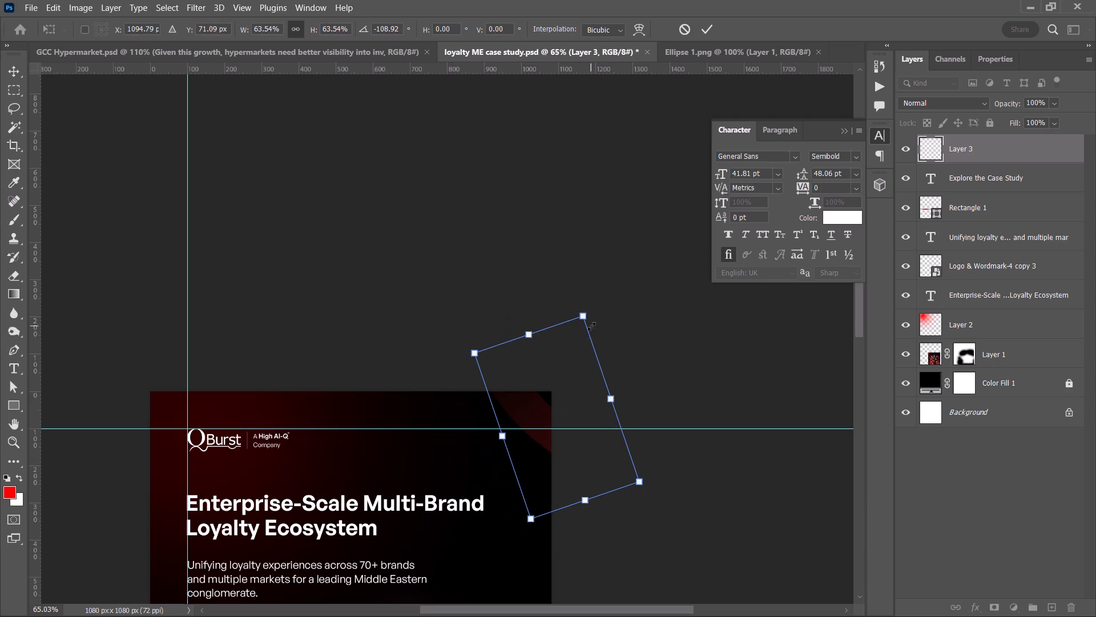
drag(585, 320, 547, 363)
drag(540, 463, 531, 458)
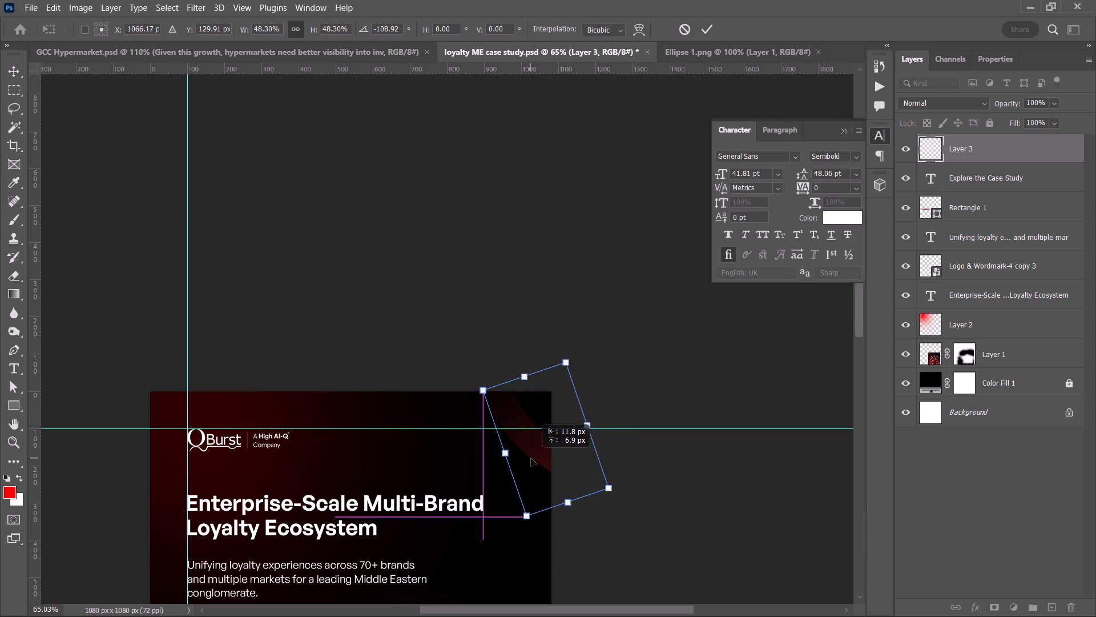
drag(531, 458, 529, 454)
Fine-tune the arc in the canvas's upper-right corner to about -107° rotation and 45.6% scale, apply the transform, and deselect the layer.
drag(633, 486, 645, 463)
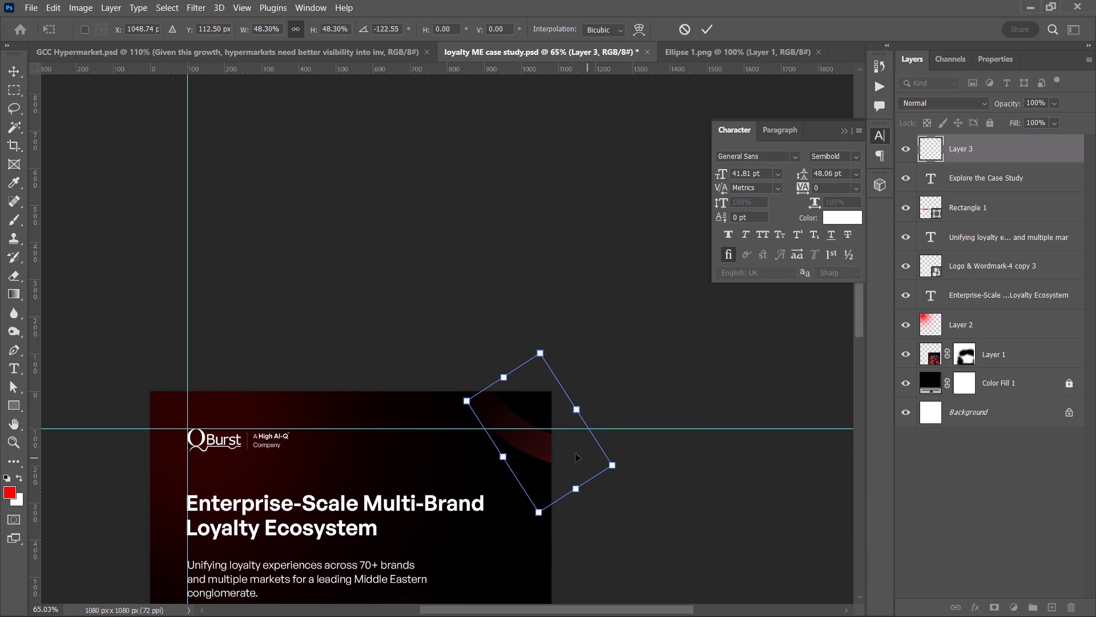
drag(558, 443, 546, 440)
alt+scroll(593, 489, up, 5)
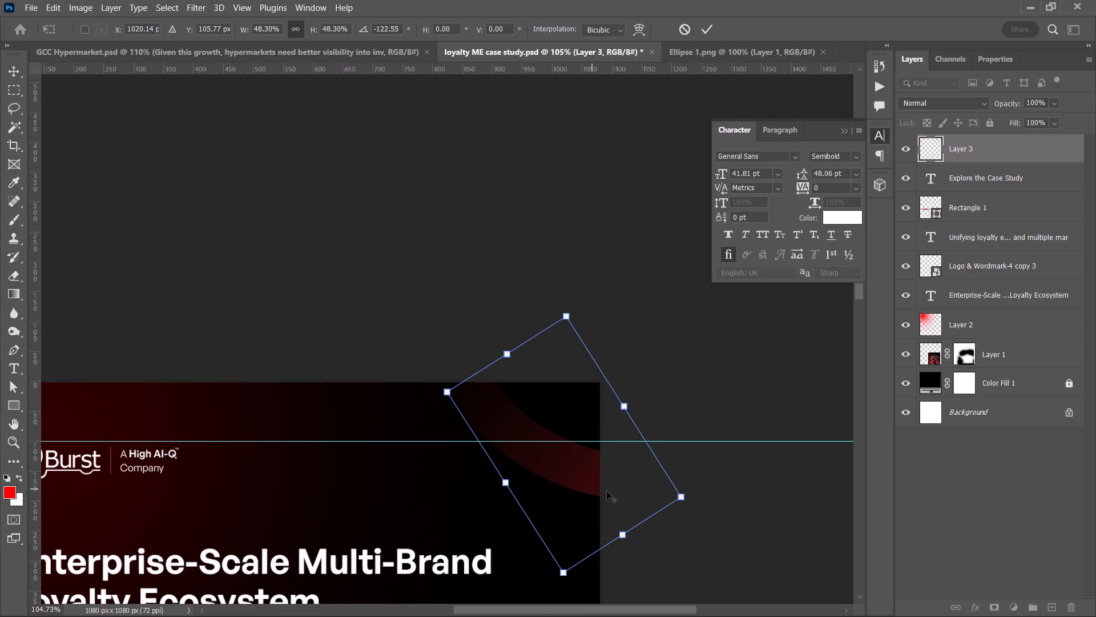
click(685, 495)
drag(701, 499, 692, 516)
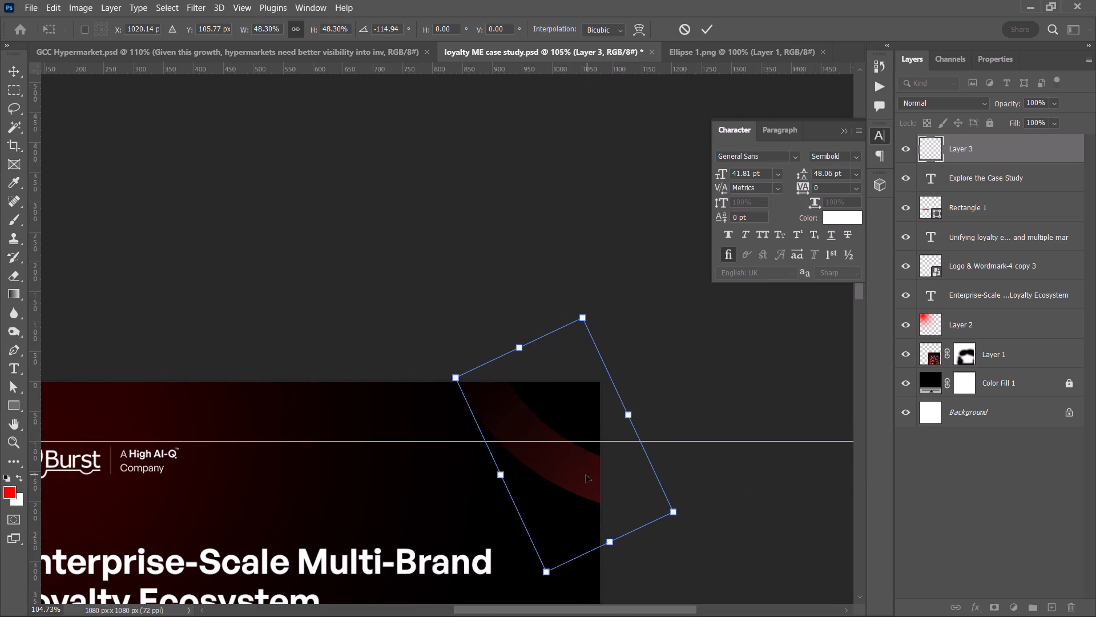
drag(585, 474, 570, 476)
drag(682, 516, 676, 534)
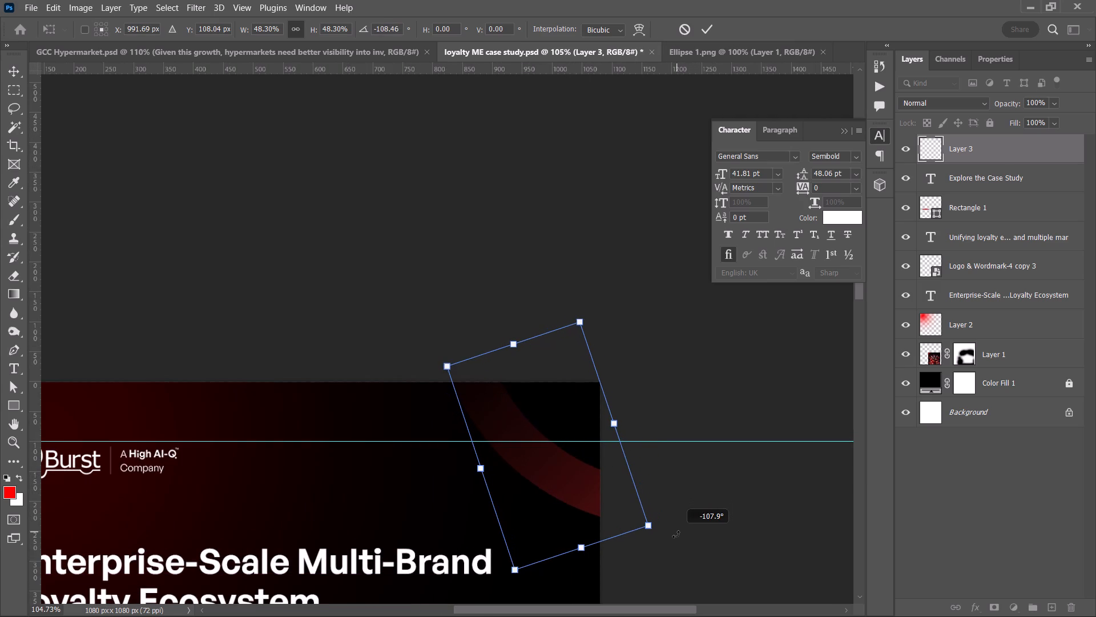
drag(676, 534, 675, 535)
drag(615, 427, 608, 430)
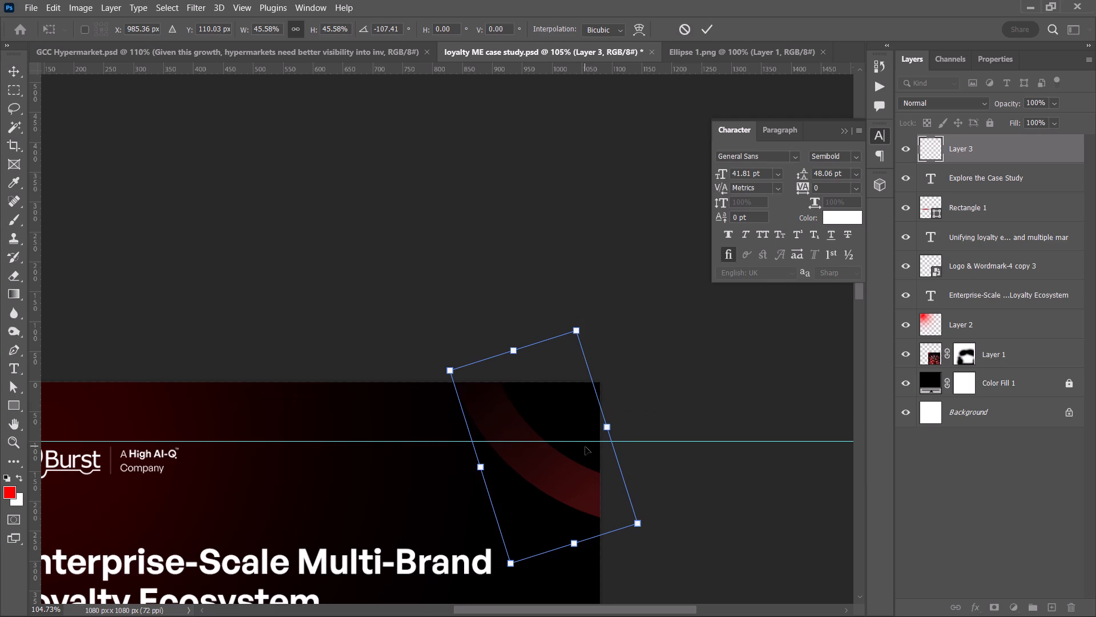
click(699, 30)
click(656, 219)
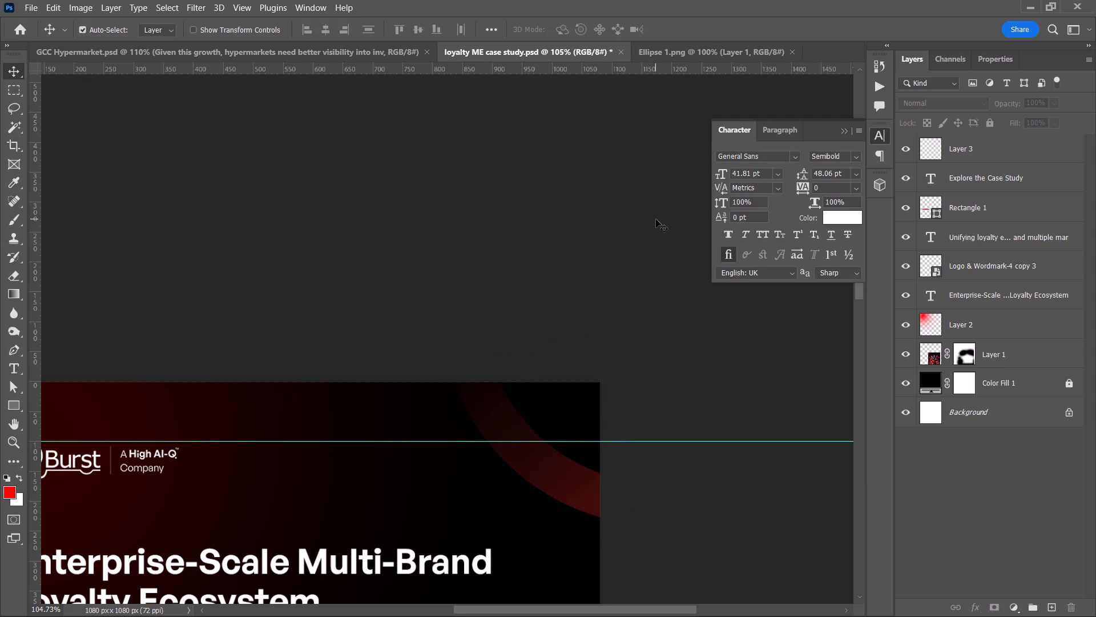
Examine the arc's placement against the whole composition and close up in the canvas's upper-right corner.
alt+scroll(656, 219, down, 11)
key(space)
drag(599, 329, 667, 233)
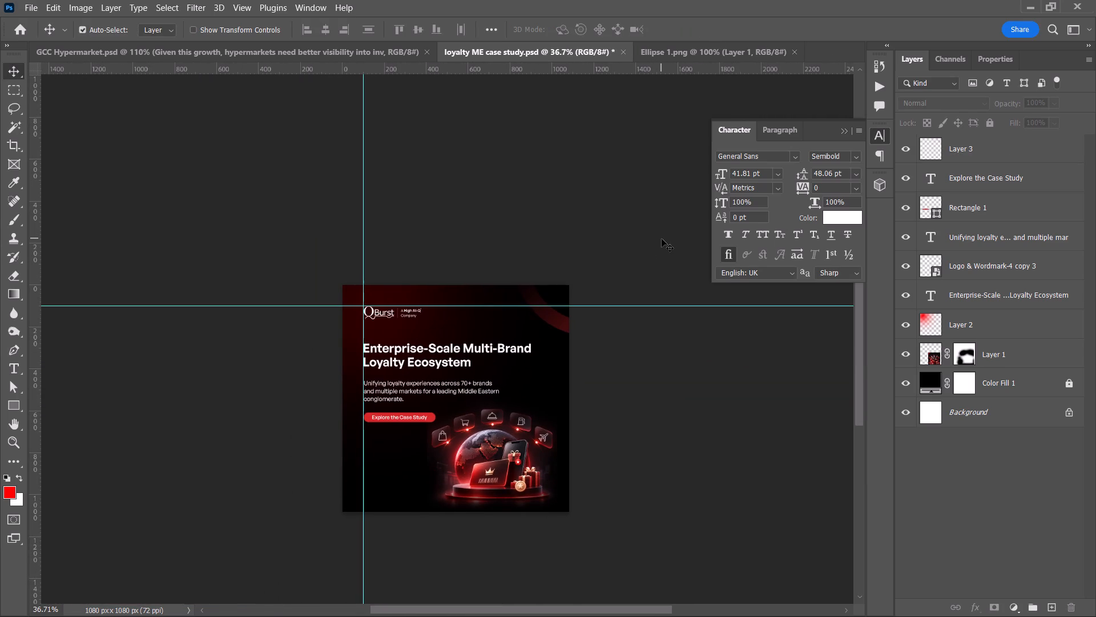
alt+scroll(638, 257, up, 5)
key(space)
drag(670, 268, 545, 297)
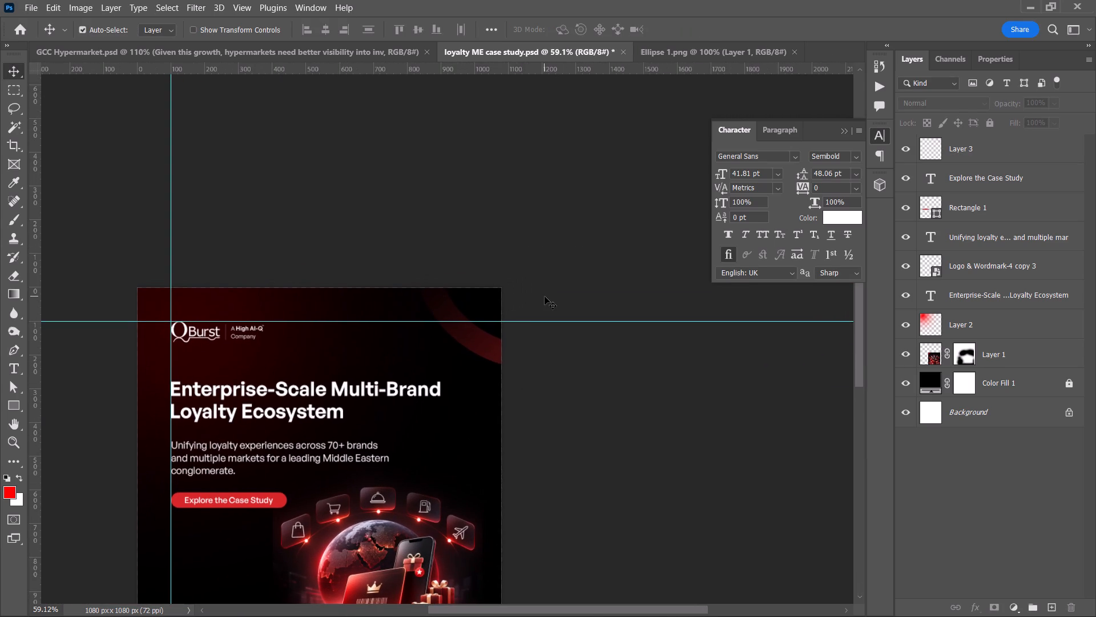
alt+scroll(524, 299, up, 5)
key(space)
drag(564, 316, 535, 319)
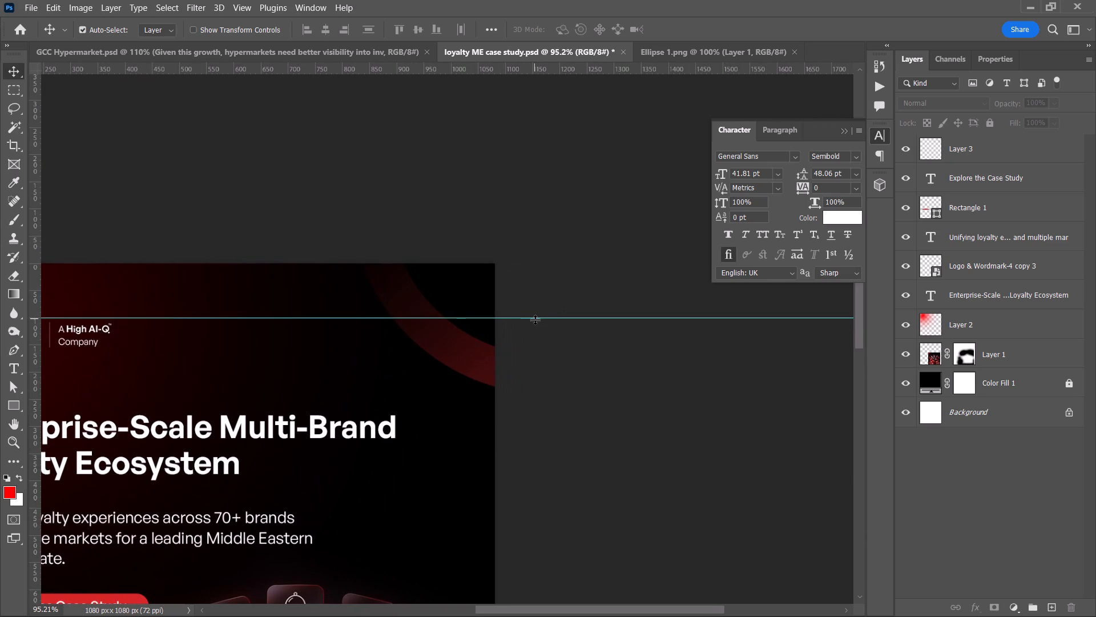
Activate the Rectangle shape tool.
key(u)
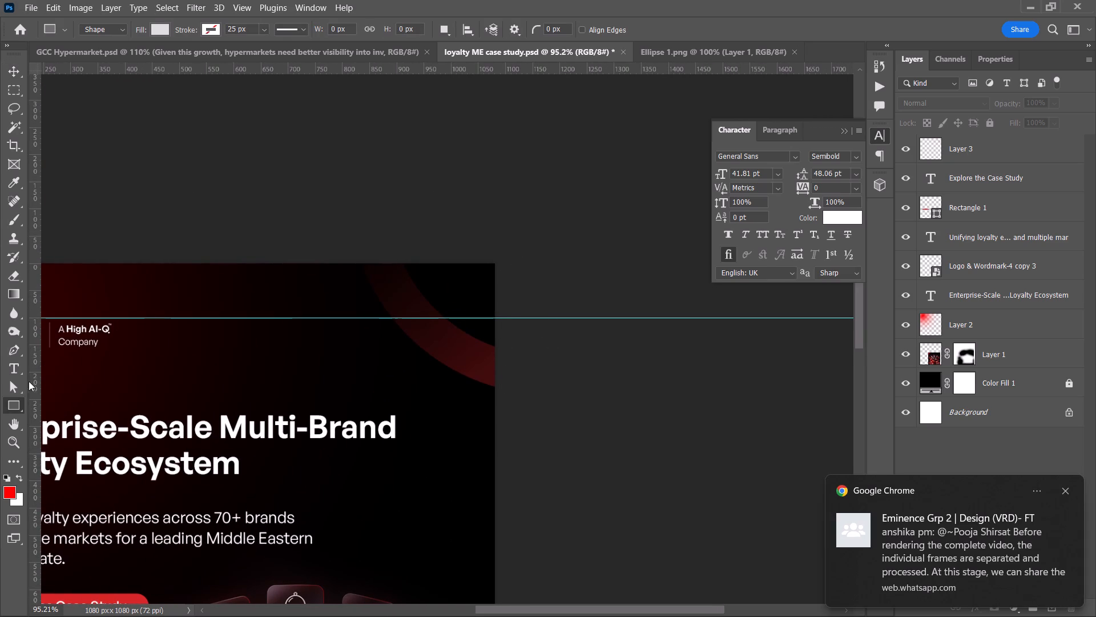
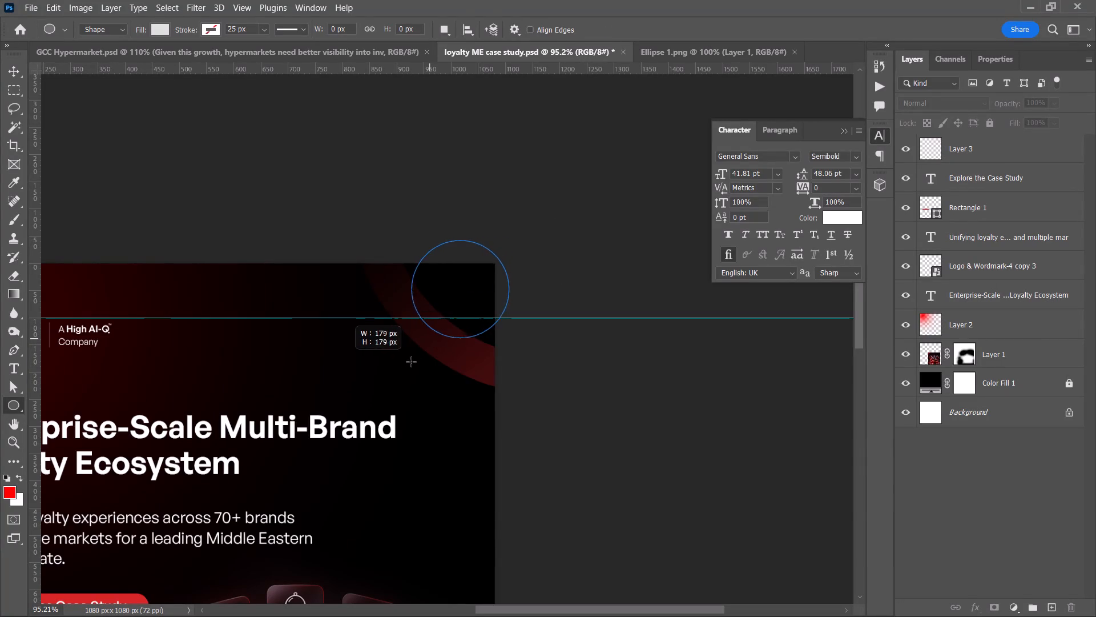
Draw a circle about 263 px across, positioned over the canvas's upper-right corner and stacked beneath the arc on Layer 3.
shift+drag(411, 362, 366, 416)
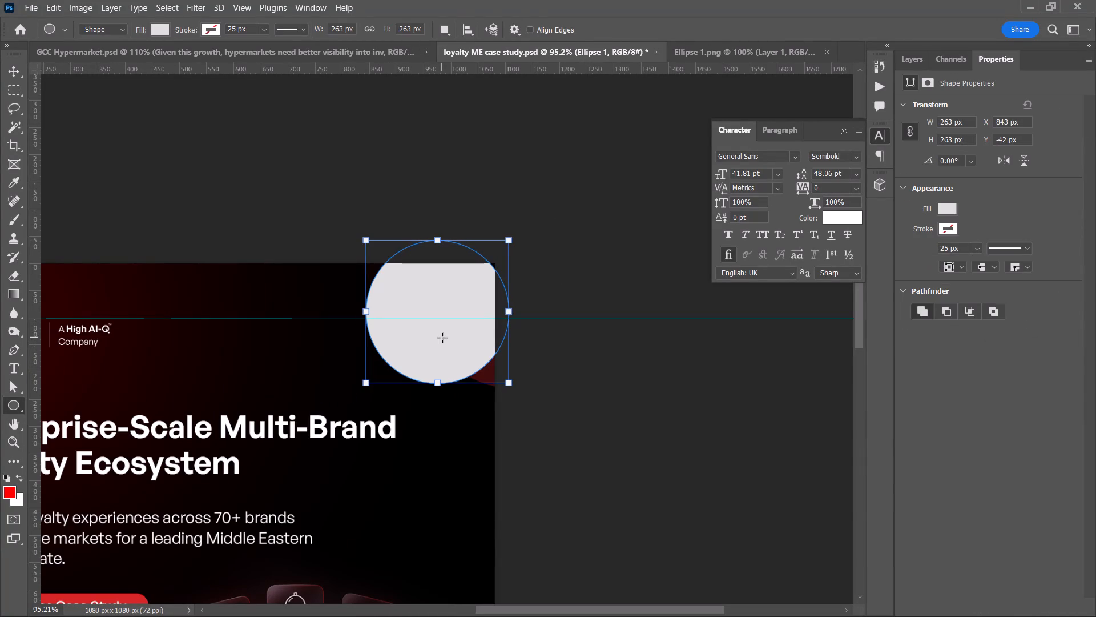
key(v)
drag(442, 338, 490, 302)
click(918, 52)
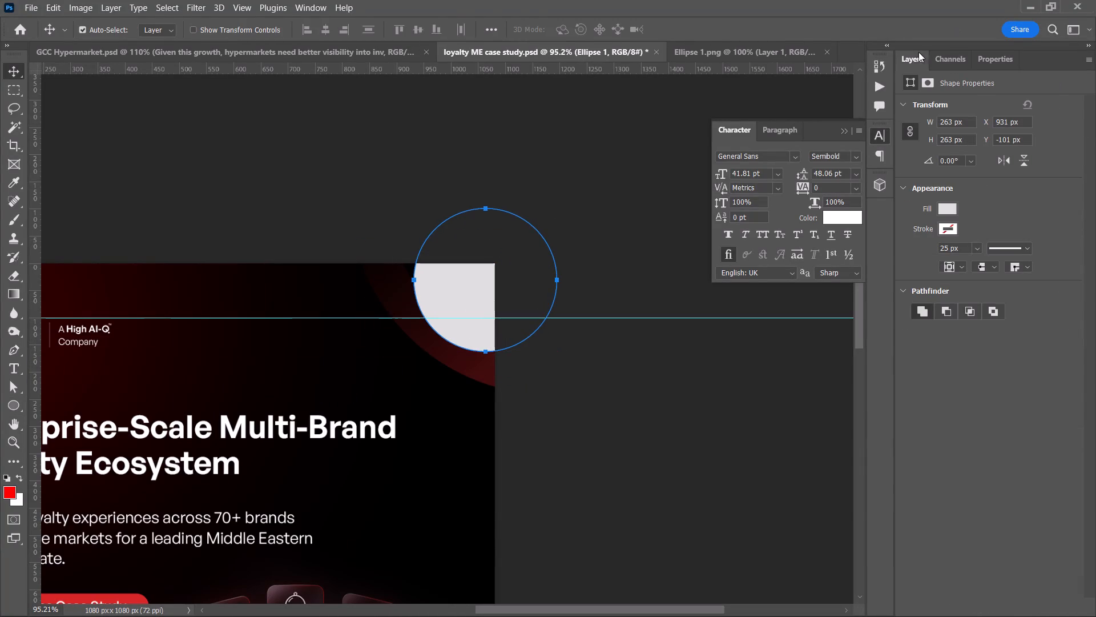
drag(1001, 152, 999, 199)
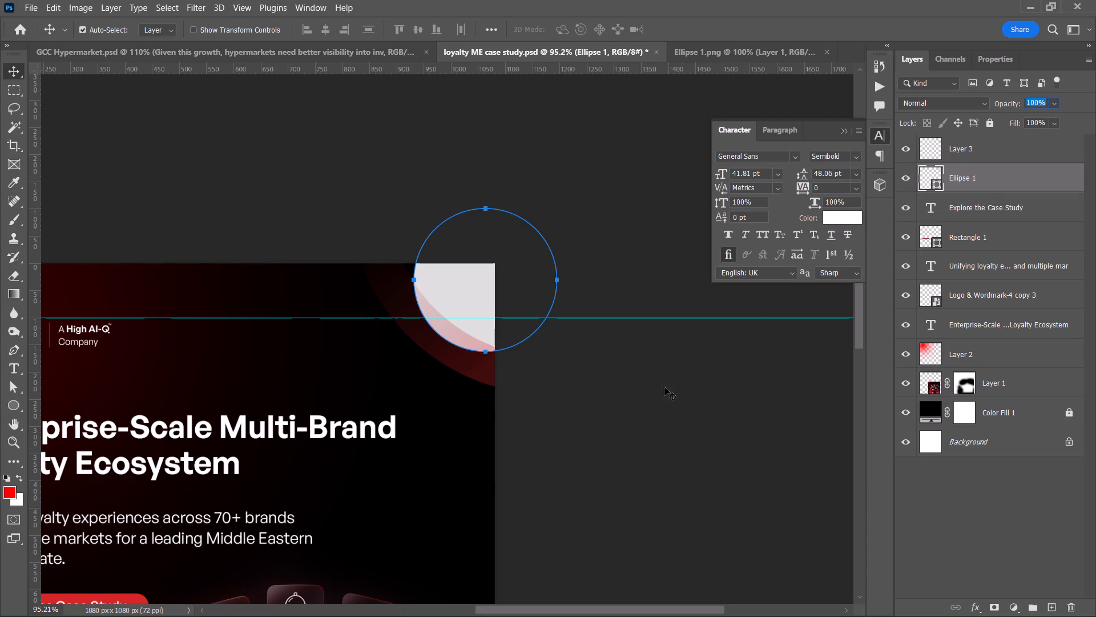
click(664, 387)
drag(490, 286, 479, 285)
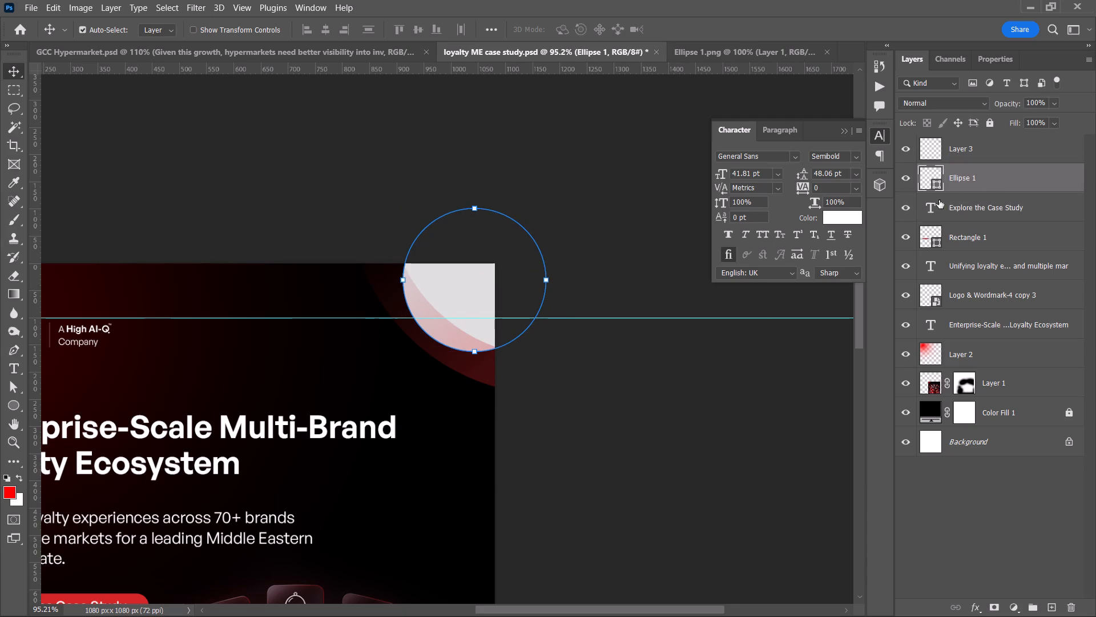
Add a Gradient Overlay to the corner circle using the dark red to black gradient, reversed, with Radial style.
double_click(990, 186)
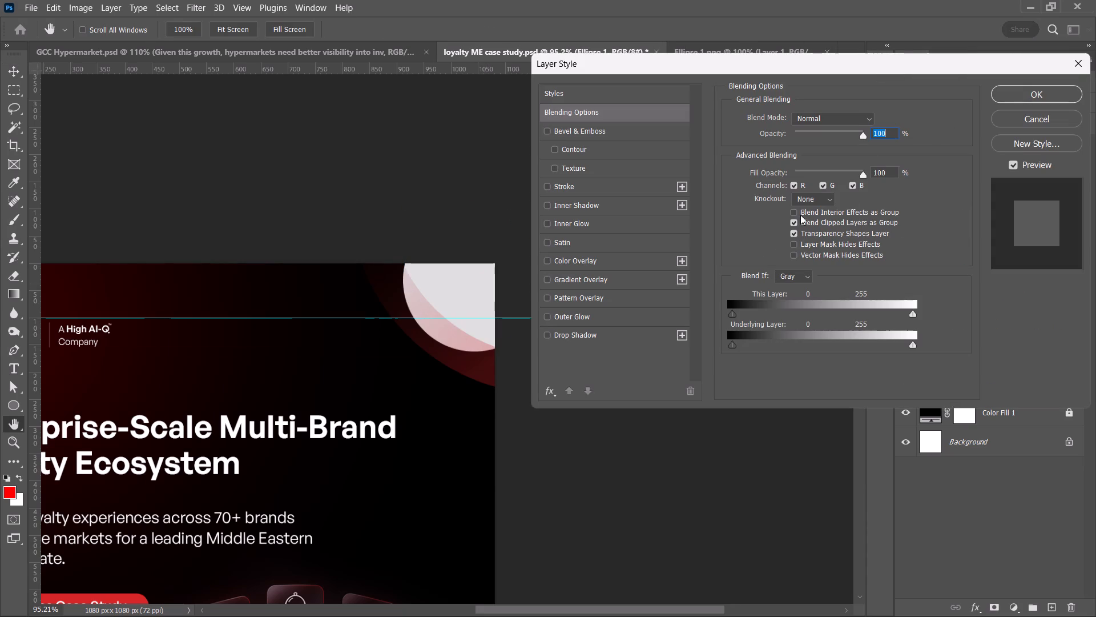
click(623, 281)
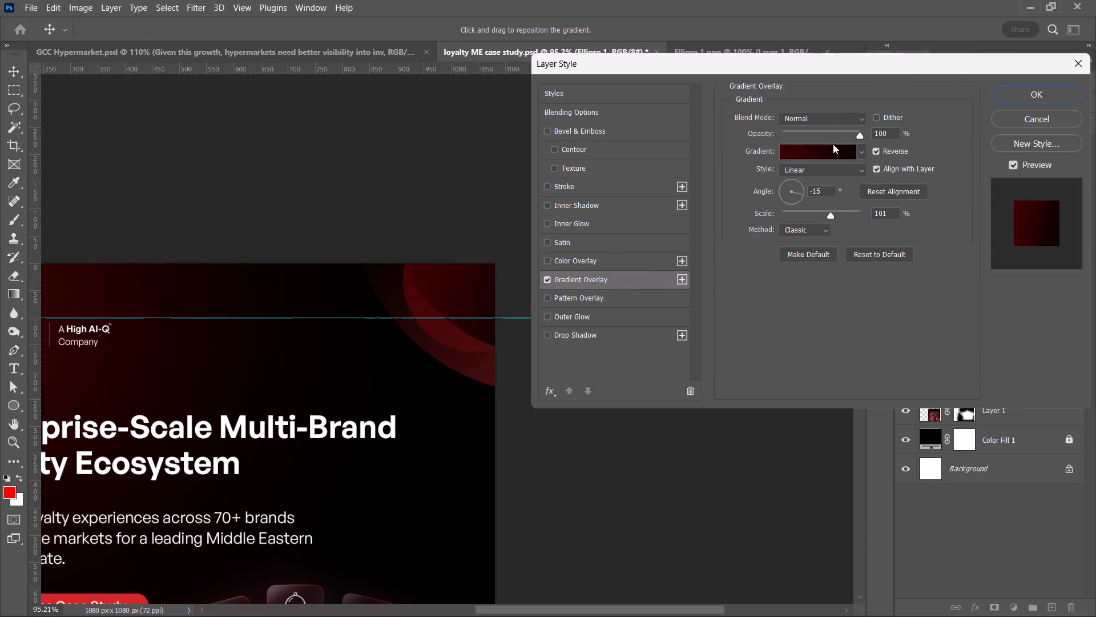
click(874, 148)
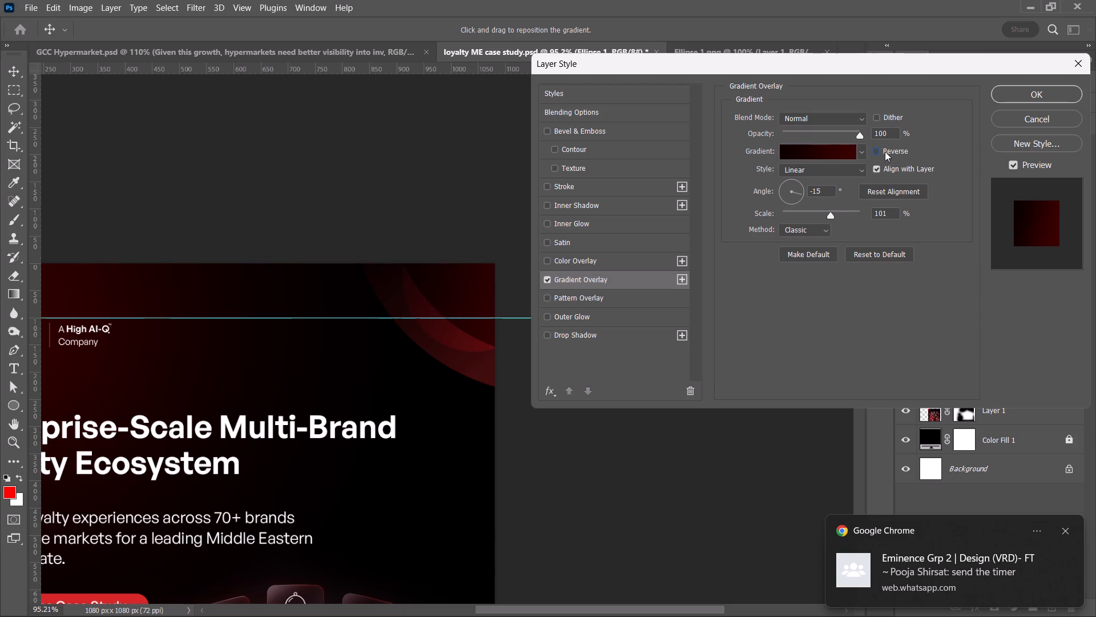
click(877, 149)
click(835, 170)
click(836, 197)
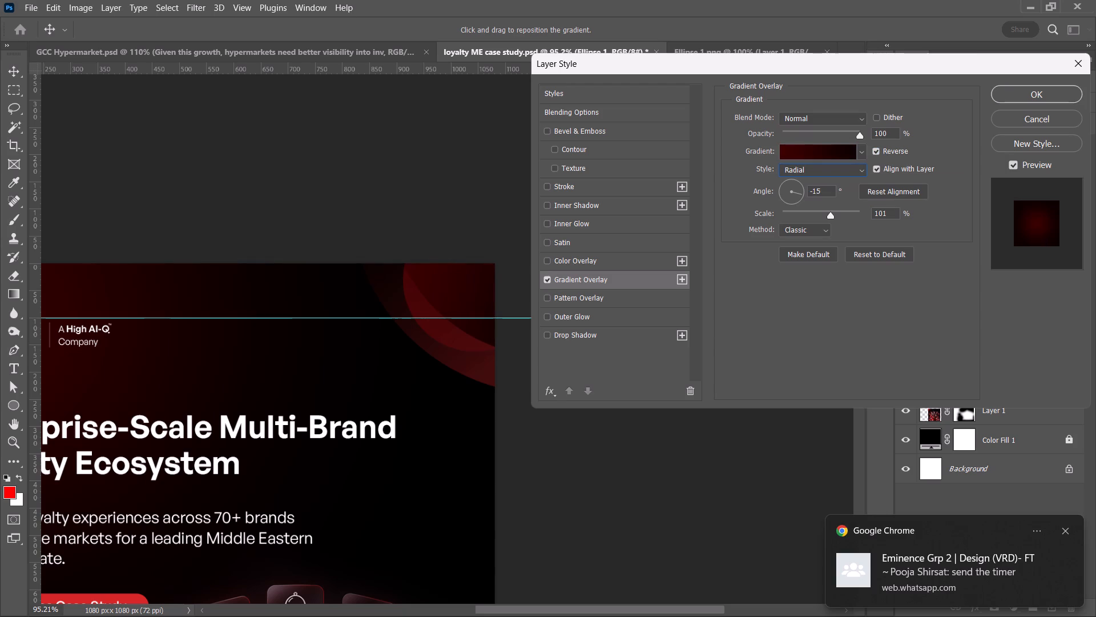
Apply the gradient overlay and move the circle further up and right into the canvas's upper-right corner.
click(1024, 91)
drag(456, 286, 471, 270)
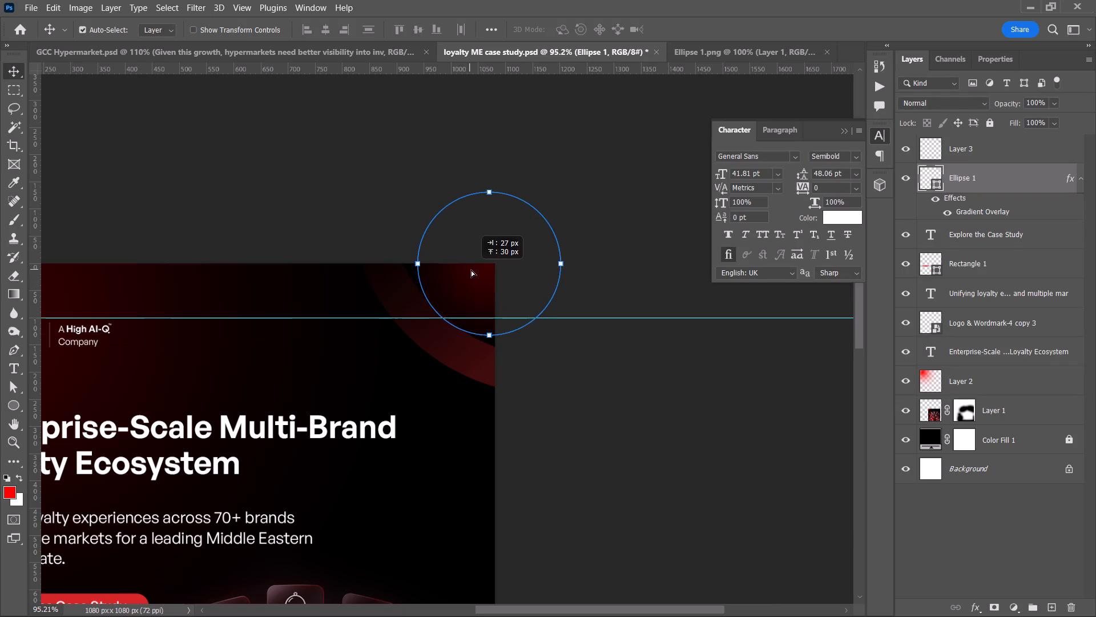
drag(471, 270, 468, 271)
click(658, 224)
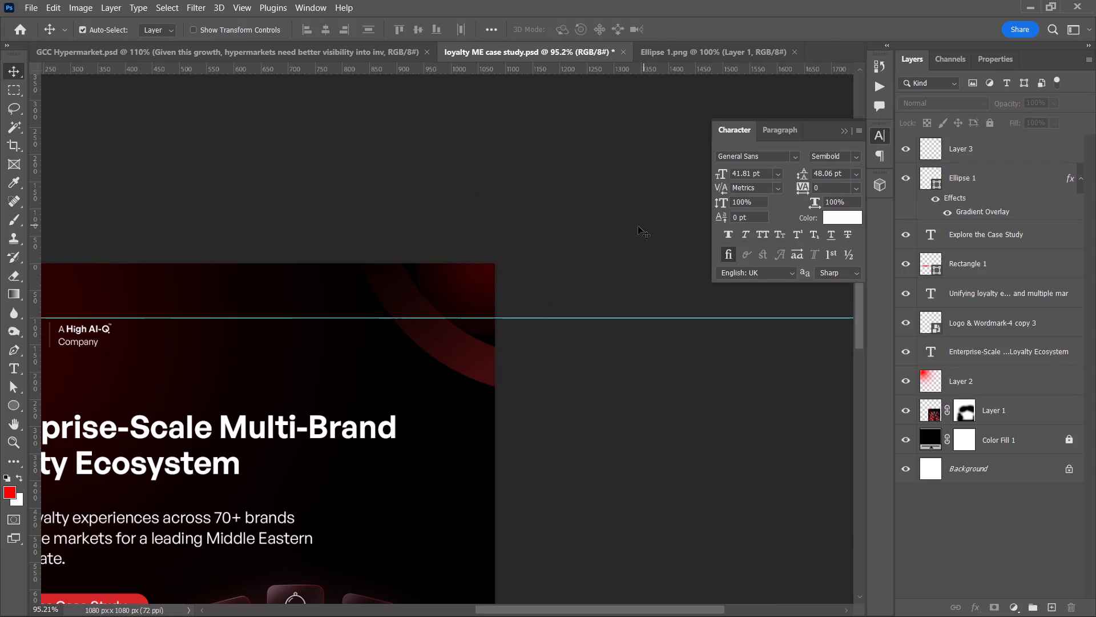
Fine-tune the corner circle's position inside the arc, shifting it slightly outward and down, then up by about 6 px.
alt+scroll(637, 226, down, 5)
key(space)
drag(558, 262, 621, 234)
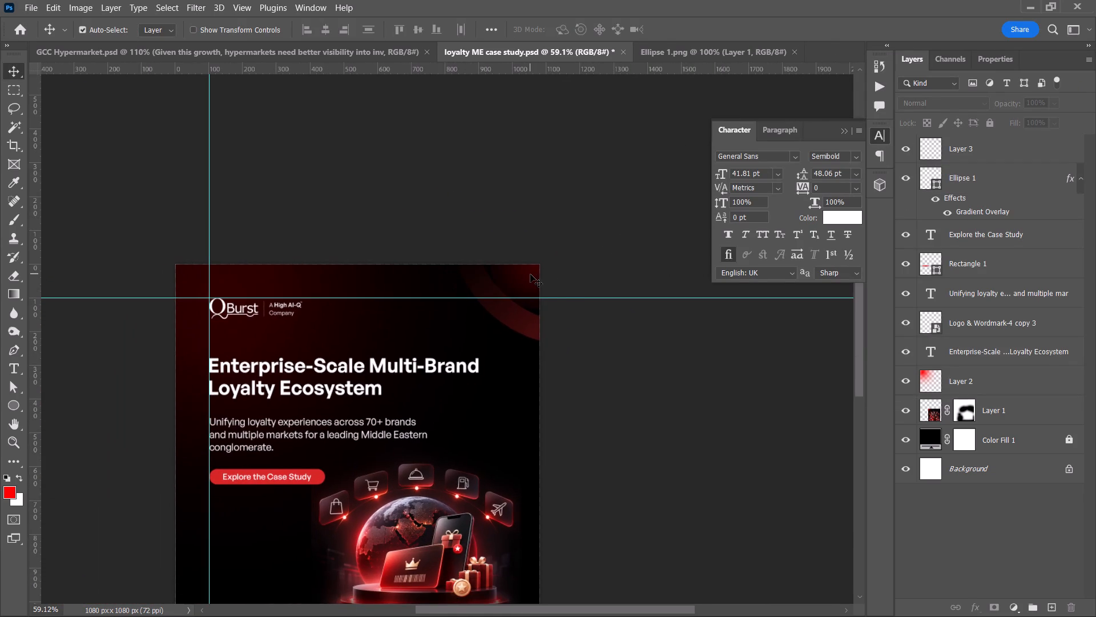
drag(530, 274, 535, 278)
click(635, 256)
alt+scroll(563, 289, up, 4)
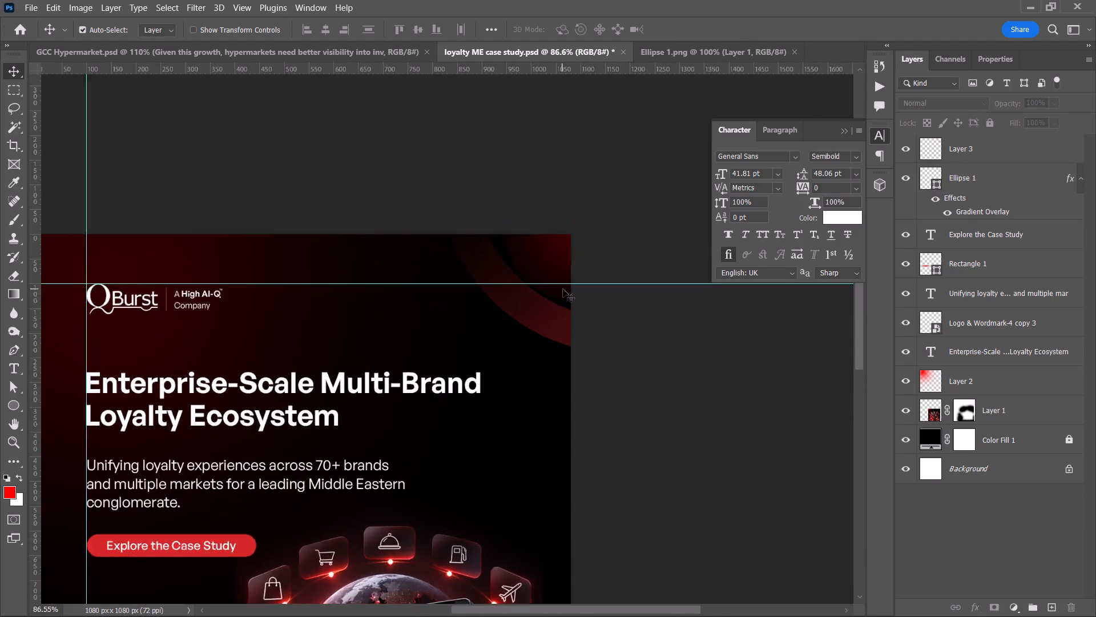
alt+scroll(563, 289, up, 7)
alt+scroll(607, 234, up, 2)
click(641, 265)
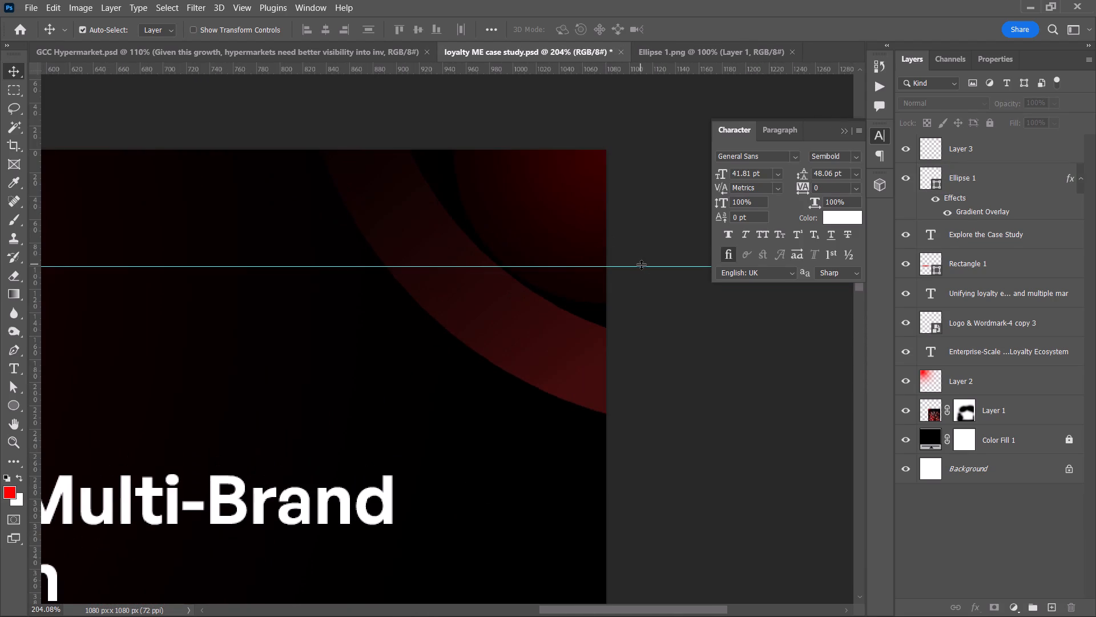
key(BackSpace)
drag(579, 214, 573, 206)
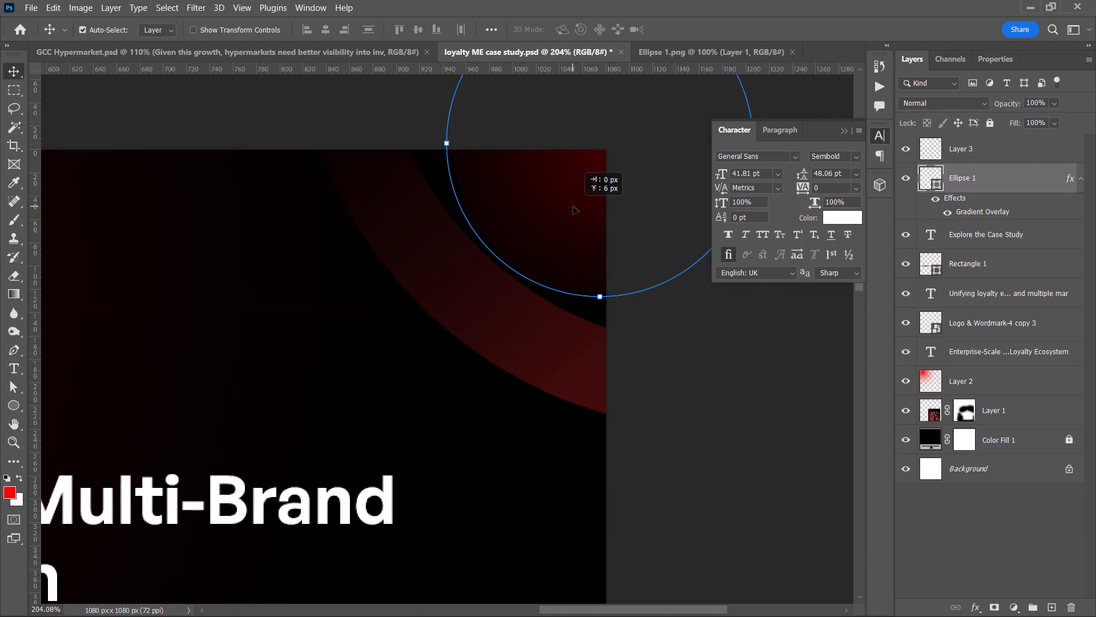
drag(573, 206, 569, 205)
click(753, 404)
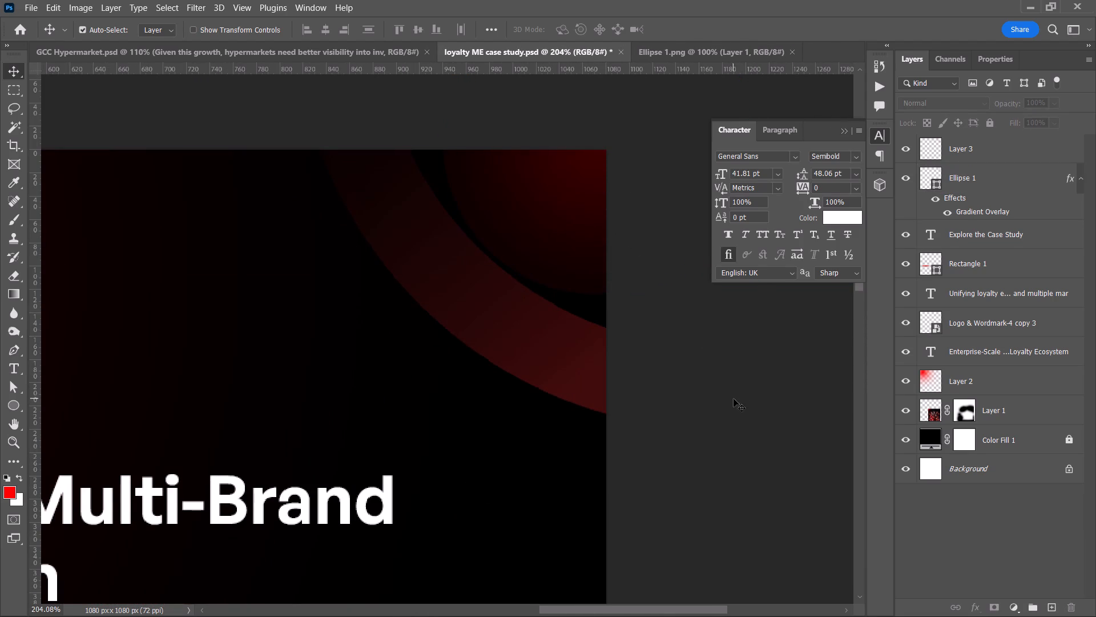
Examine the corner circle's gradient and its spacing from the arc close up.
alt+scroll(622, 304, up, 2)
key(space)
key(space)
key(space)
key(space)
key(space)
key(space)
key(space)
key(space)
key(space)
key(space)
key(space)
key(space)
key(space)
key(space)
drag(635, 295, 554, 547)
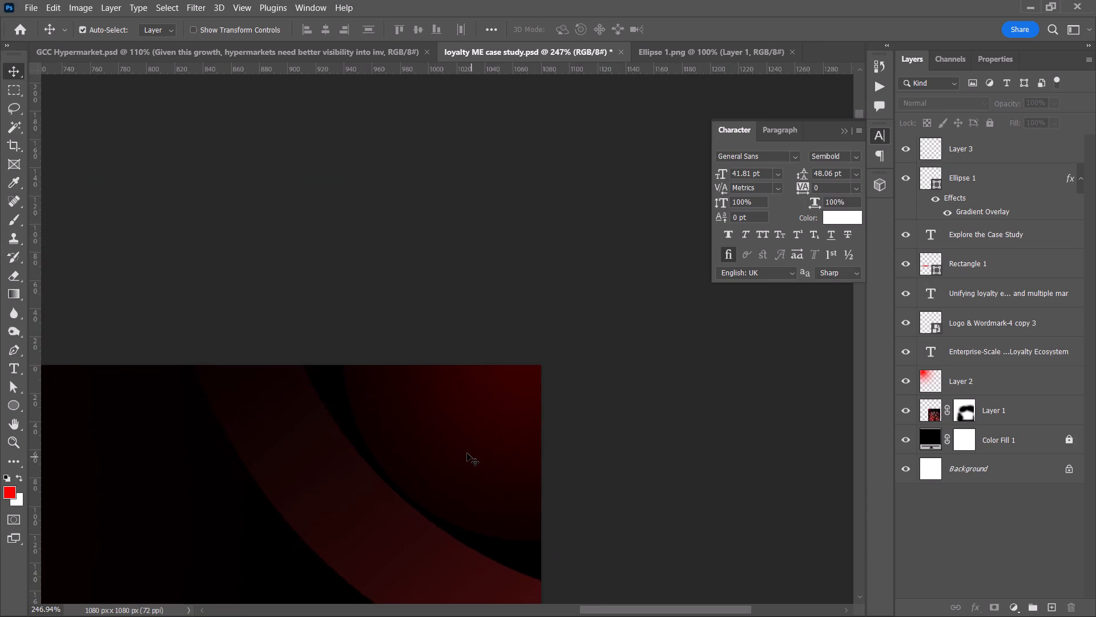
click(467, 453)
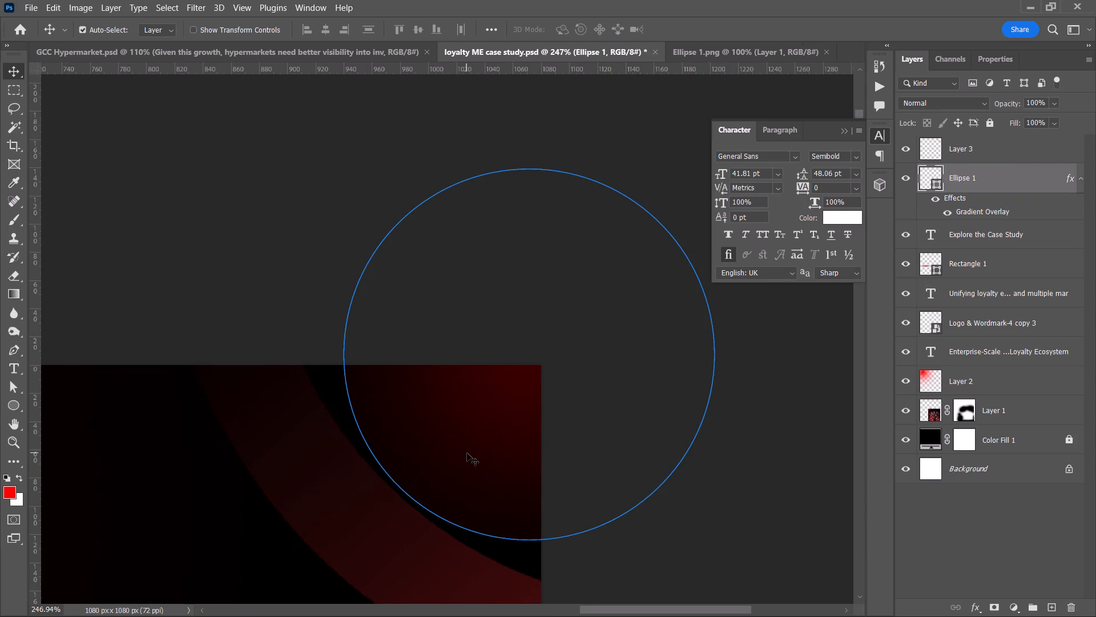
click(772, 502)
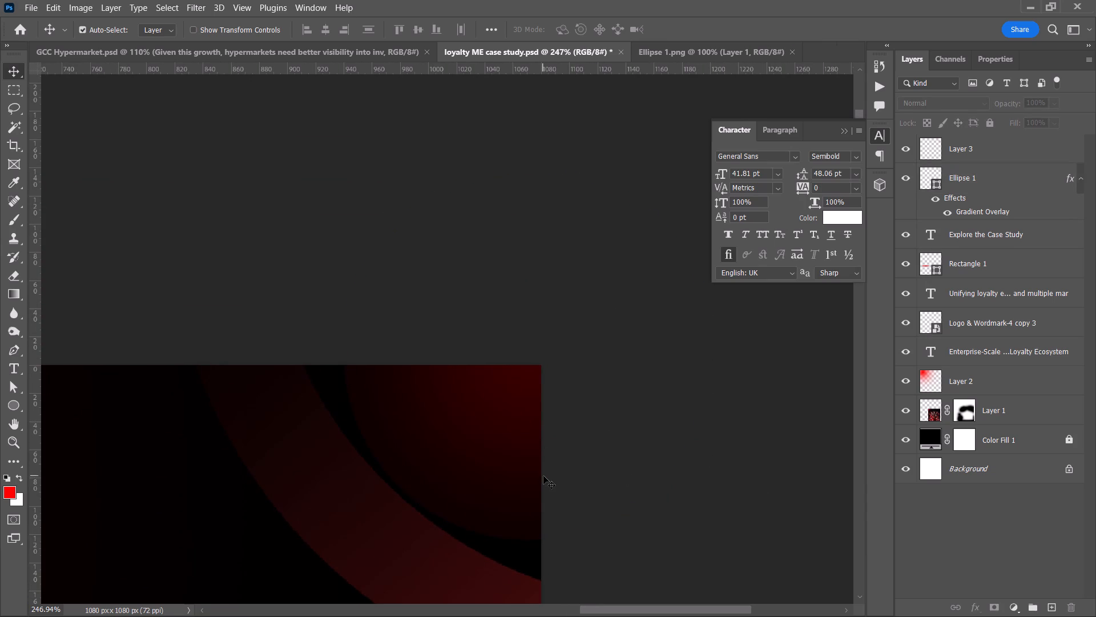
Save the loyalty ME case study document.
alt+scroll(543, 474, down, 11)
key(ctrl+s)
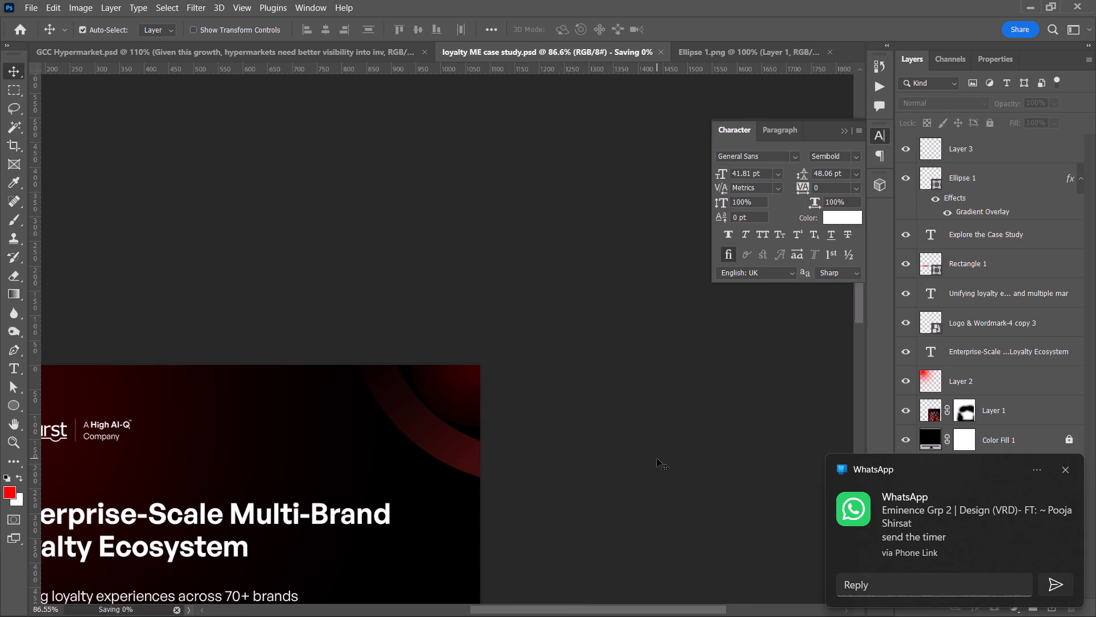
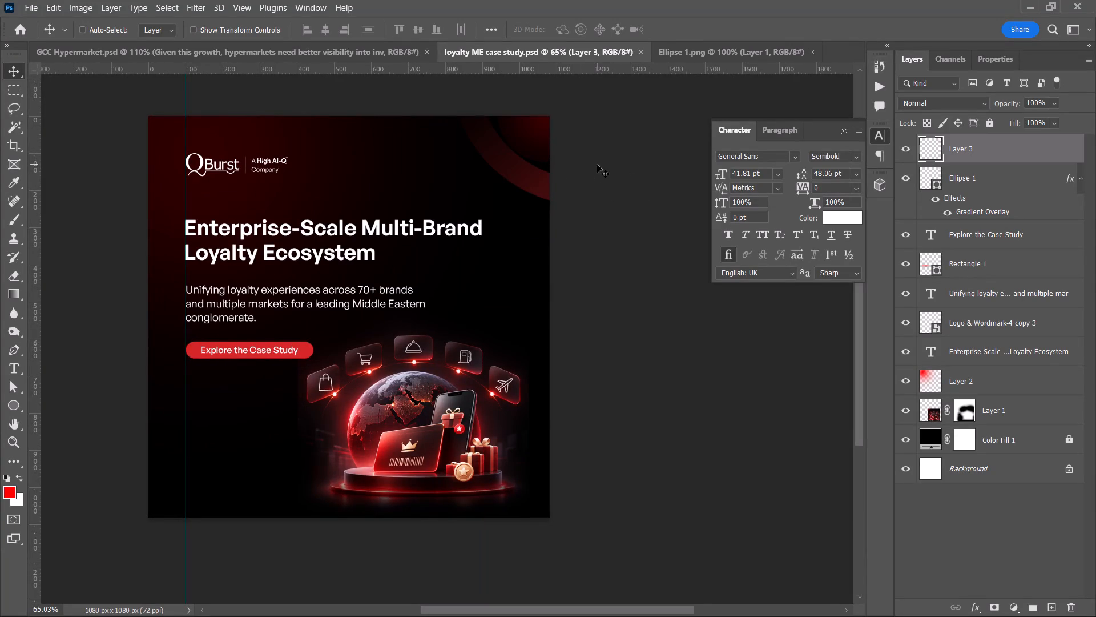
Scale the arc on Layer 3 down slightly with Free Transform around the circle in the canvas's upper-right corner.
click(528, 181)
key(ctrl+t)
drag(592, 203, 589, 197)
click(702, 37)
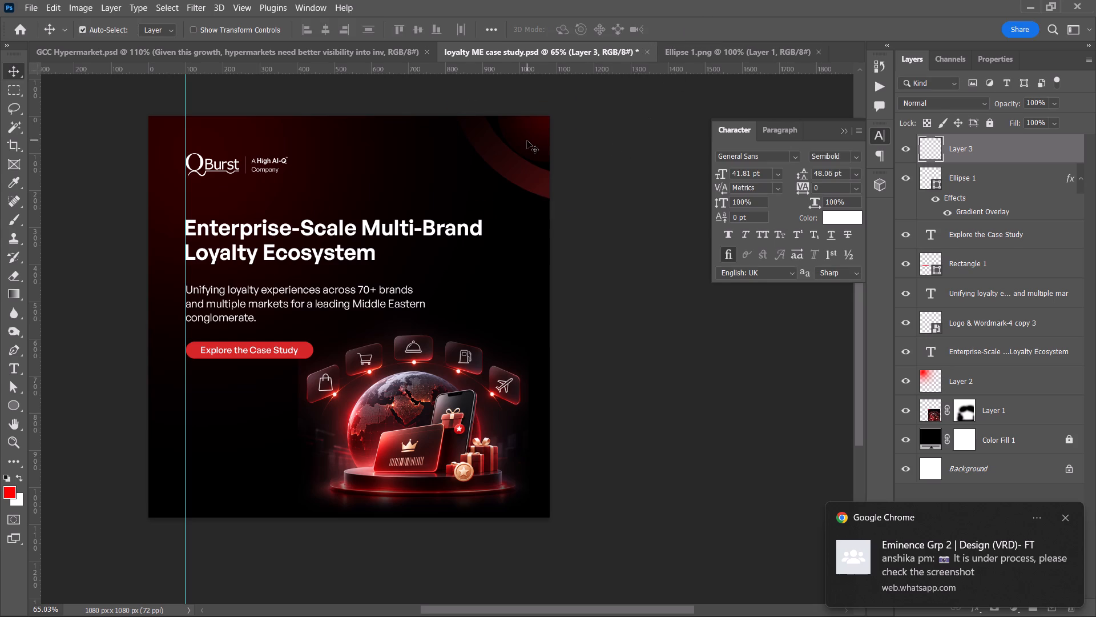
Transform the corner circle to about 115% width and 103% height, rotated about 27°, and shift it up over the canvas corner.
click(527, 140)
key(ctrl+t)
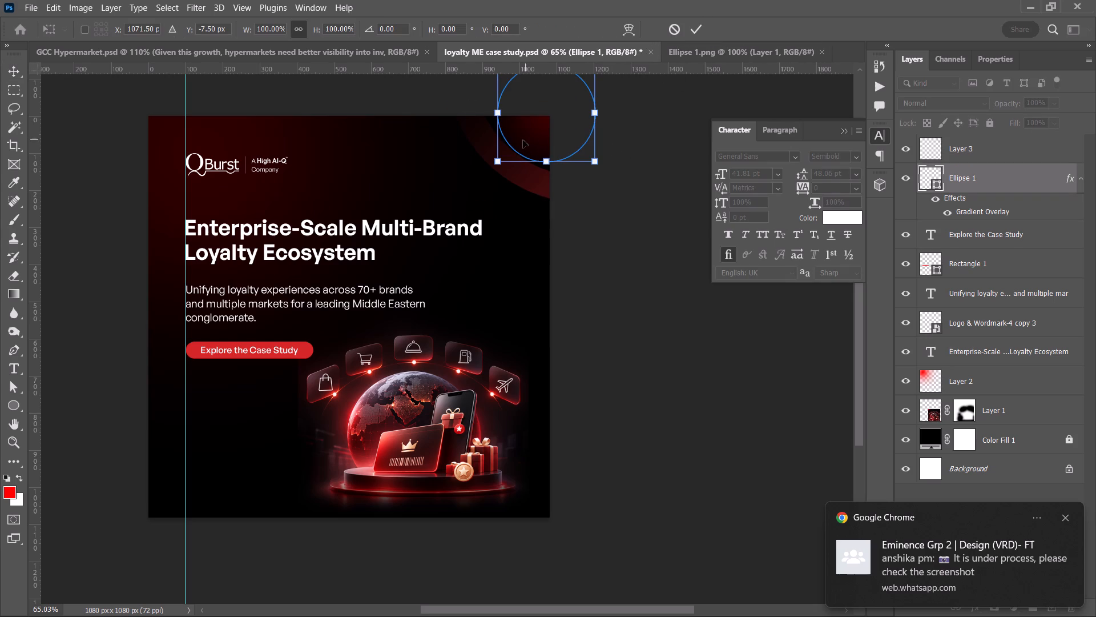
shift+drag(503, 161, 489, 167)
drag(626, 121, 630, 143)
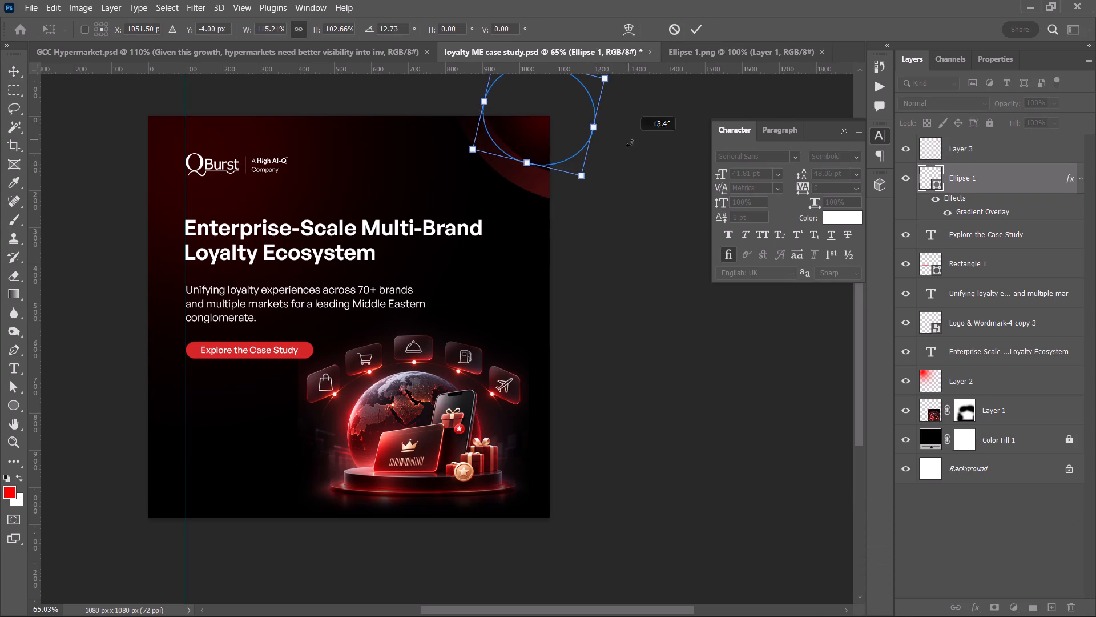
drag(630, 143, 640, 175)
drag(545, 134, 550, 131)
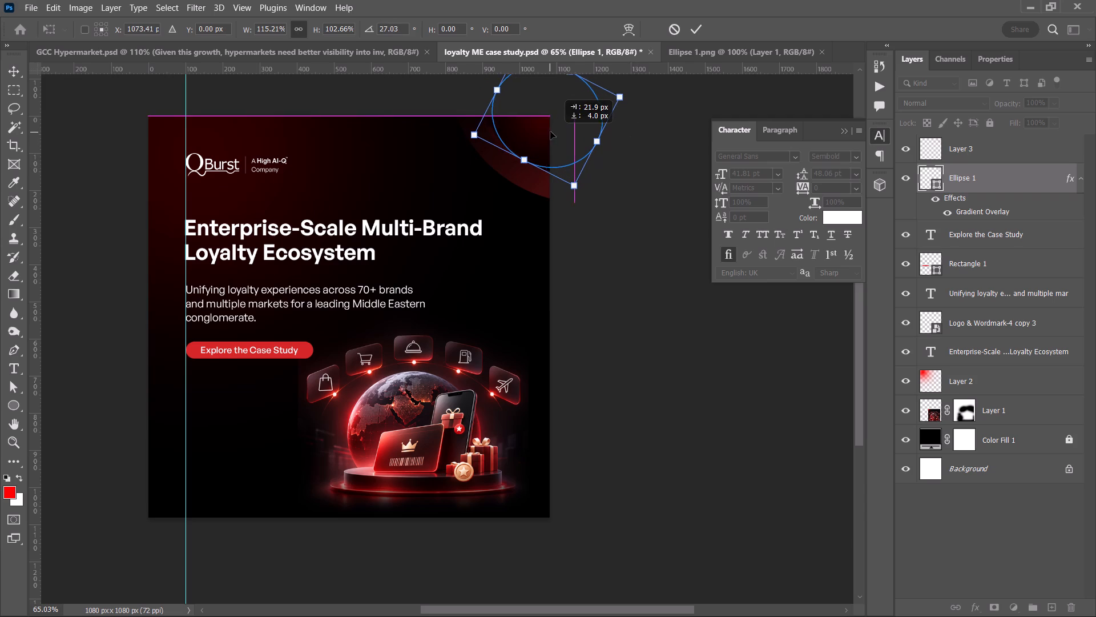
drag(550, 131, 553, 127)
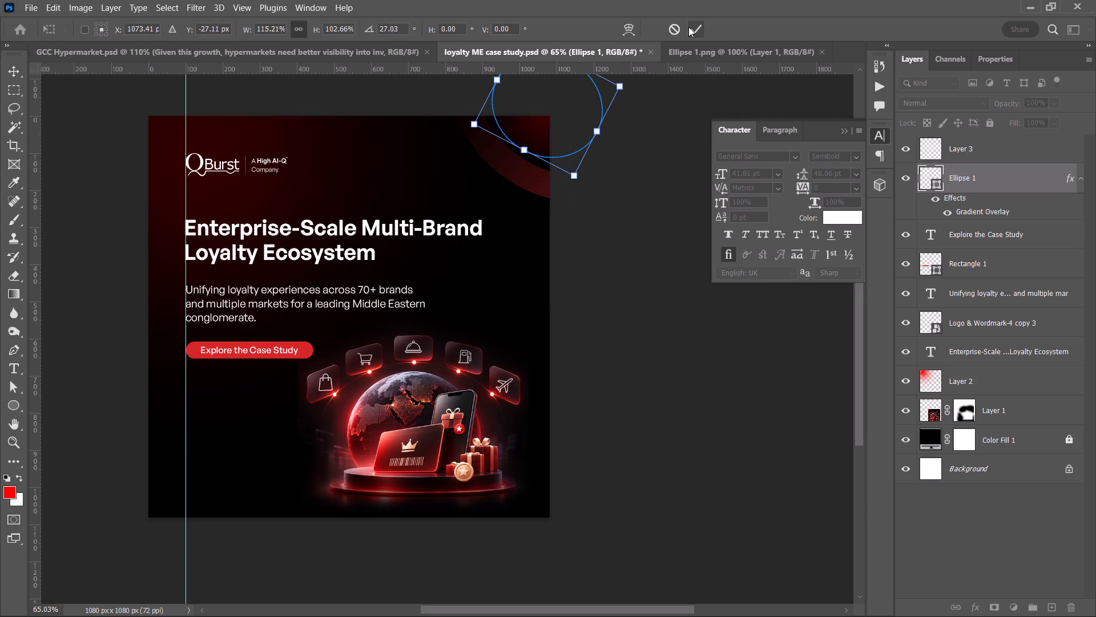
click(688, 26)
click(640, 177)
Nudge the corner circle slightly down within the arc, finishing with a straight downward move of about 10 px.
alt+scroll(554, 173, up, 5)
key(space)
drag(583, 153, 565, 231)
alt+scroll(549, 226, up, 1)
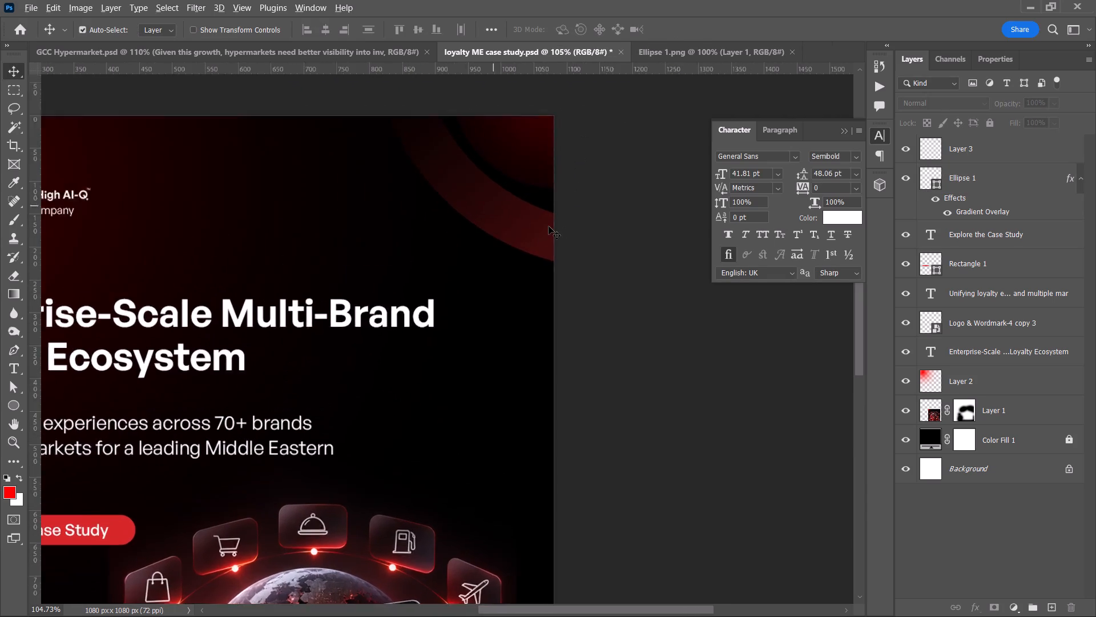
alt+scroll(549, 226, up, 3)
drag(526, 126, 529, 134)
click(632, 247)
alt+scroll(615, 254, down, 2)
key(space)
drag(594, 245, 607, 264)
alt+scroll(607, 264, down, 5)
key(space)
drag(579, 276, 602, 247)
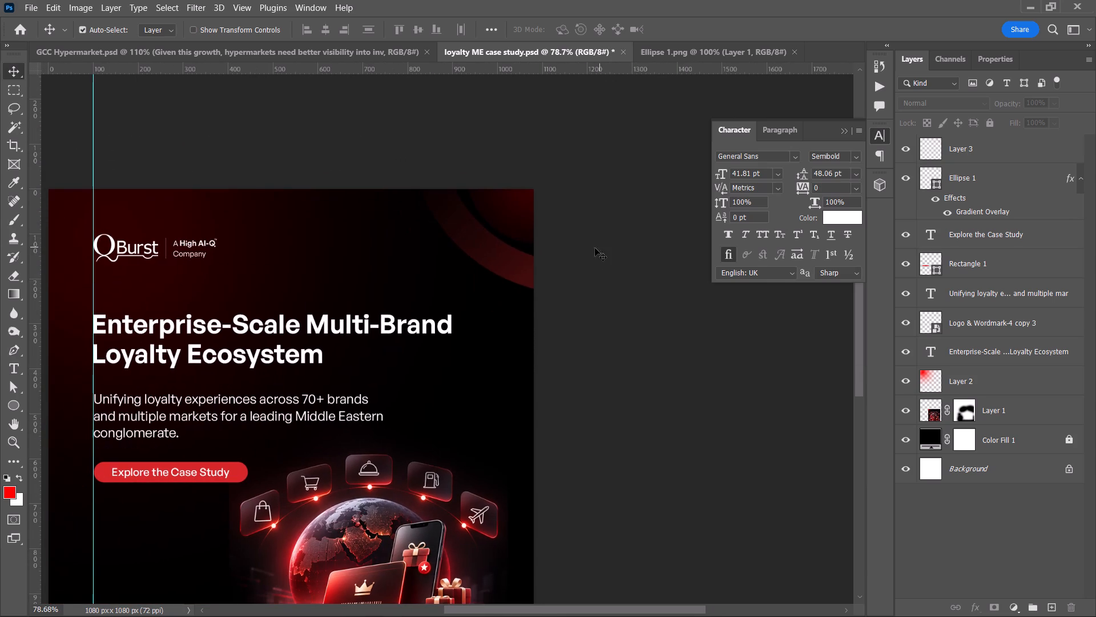
click(517, 213)
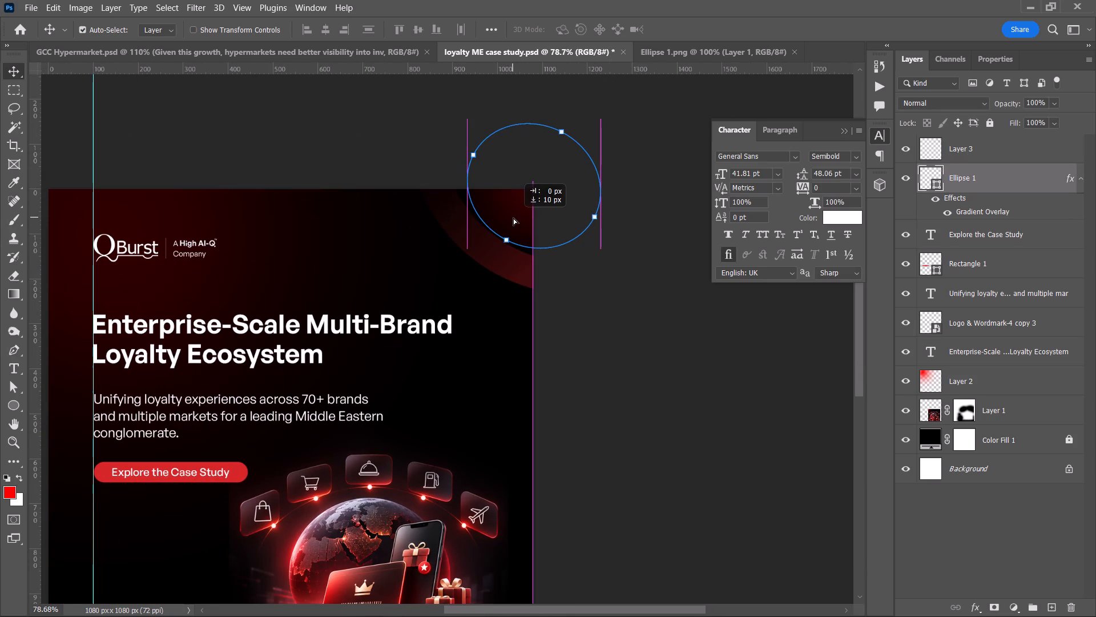
click(627, 323)
Scale the corner circle to about 110% width and 106% height, extending it outward past the canvas corner.
alt+scroll(562, 267, up, 3)
click(534, 187)
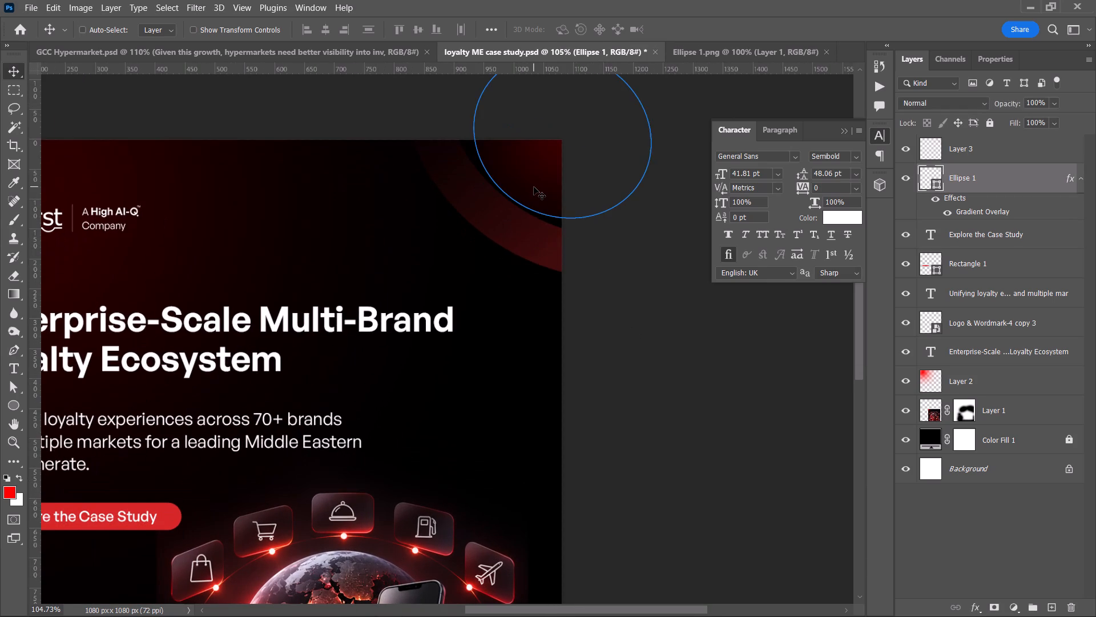
key(ctrl+t)
drag(655, 218, 661, 229)
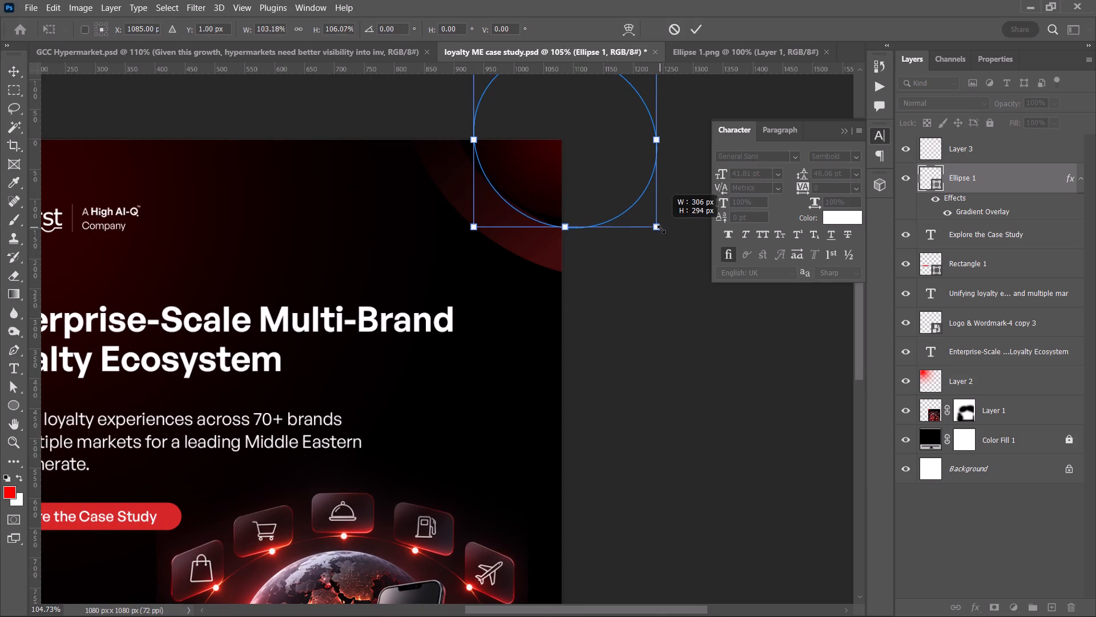
drag(661, 229, 672, 229)
click(702, 28)
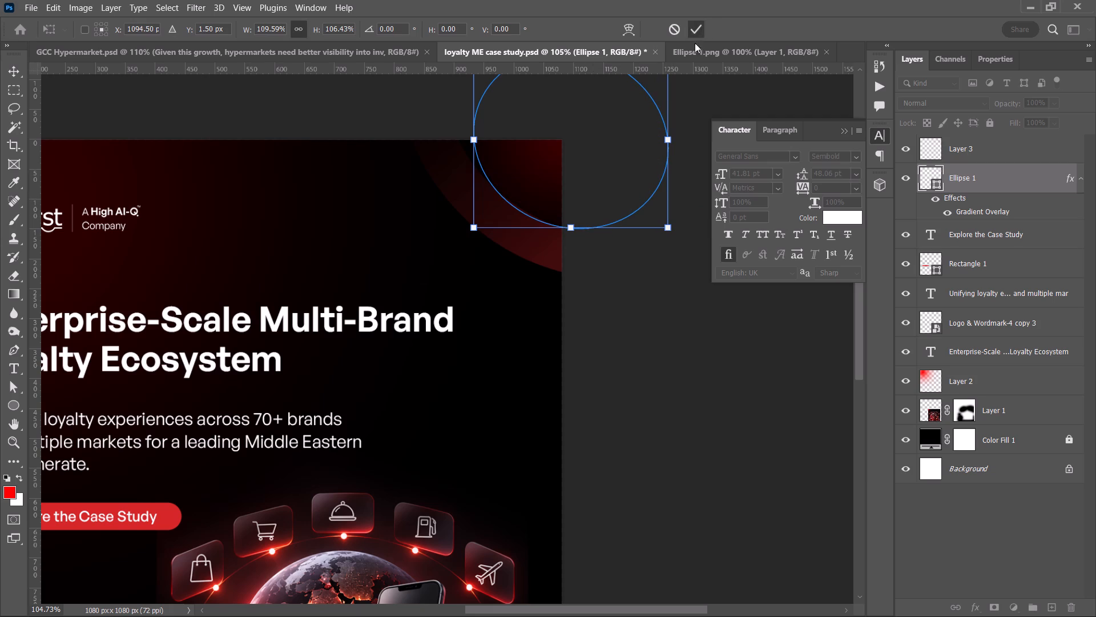
click(503, 243)
Move the corner circle slightly up and to the left to leave a dark gap between it and the arc.
scroll(558, 204, up, 5)
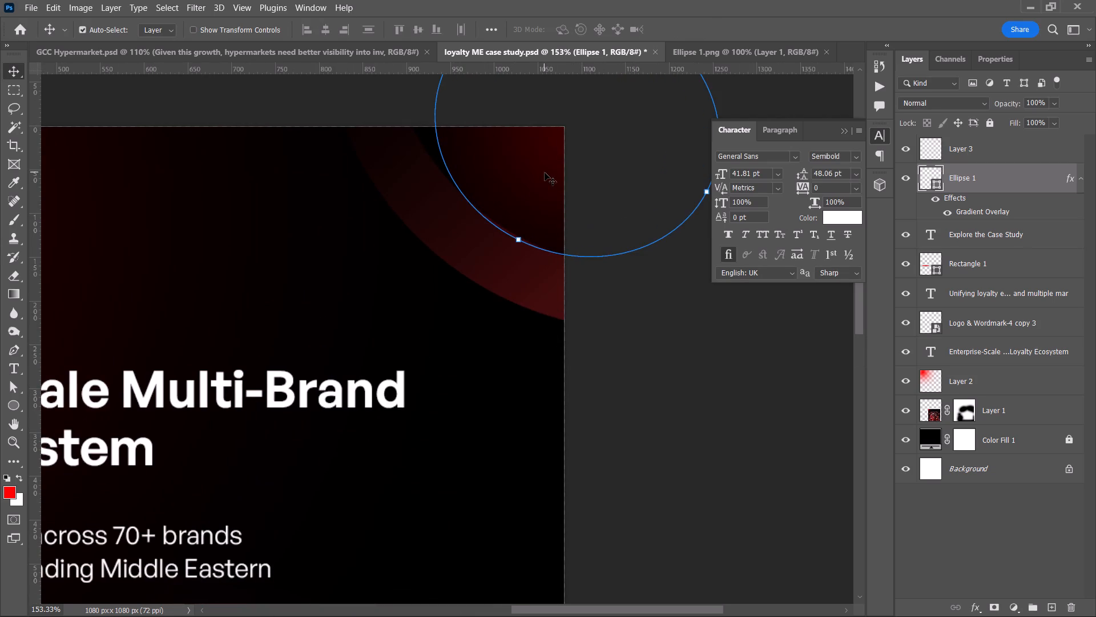
drag(544, 173, 534, 161)
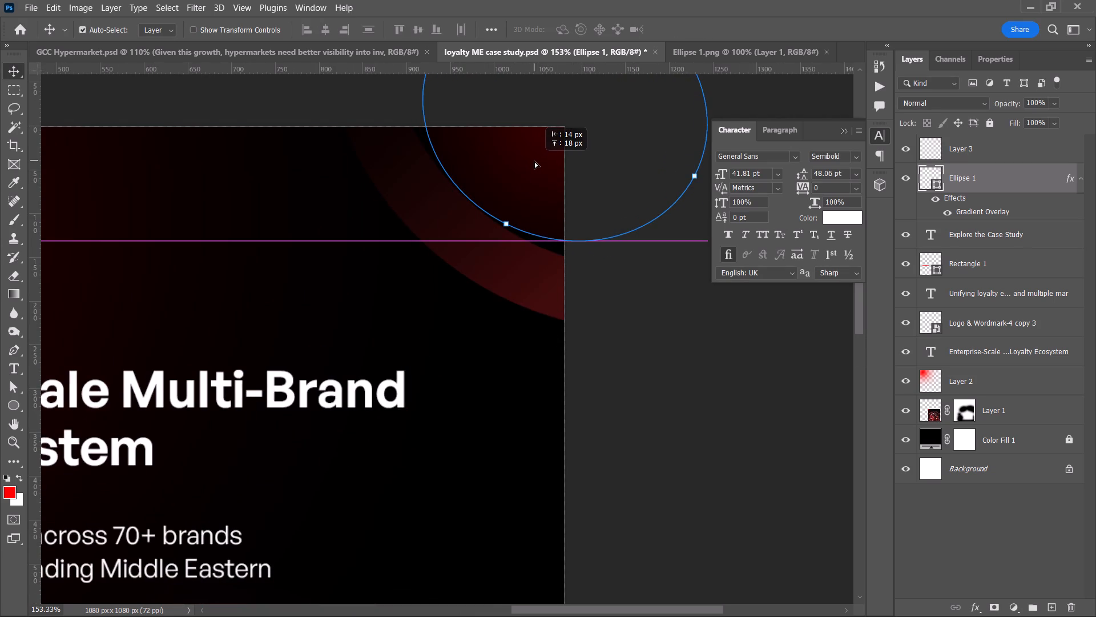
drag(534, 161, 538, 162)
click(673, 375)
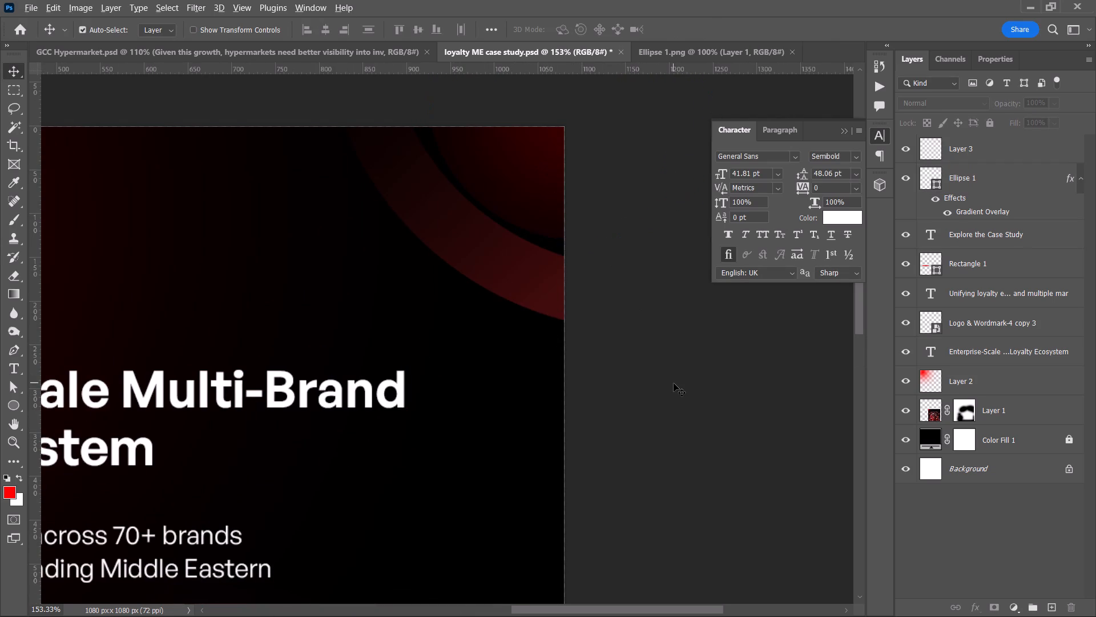
Edit the corner circle's Gradient Overlay, moving the gradient's black color stop to location 16%.
alt+scroll(674, 383, down, 11)
key(space)
drag(607, 375, 697, 282)
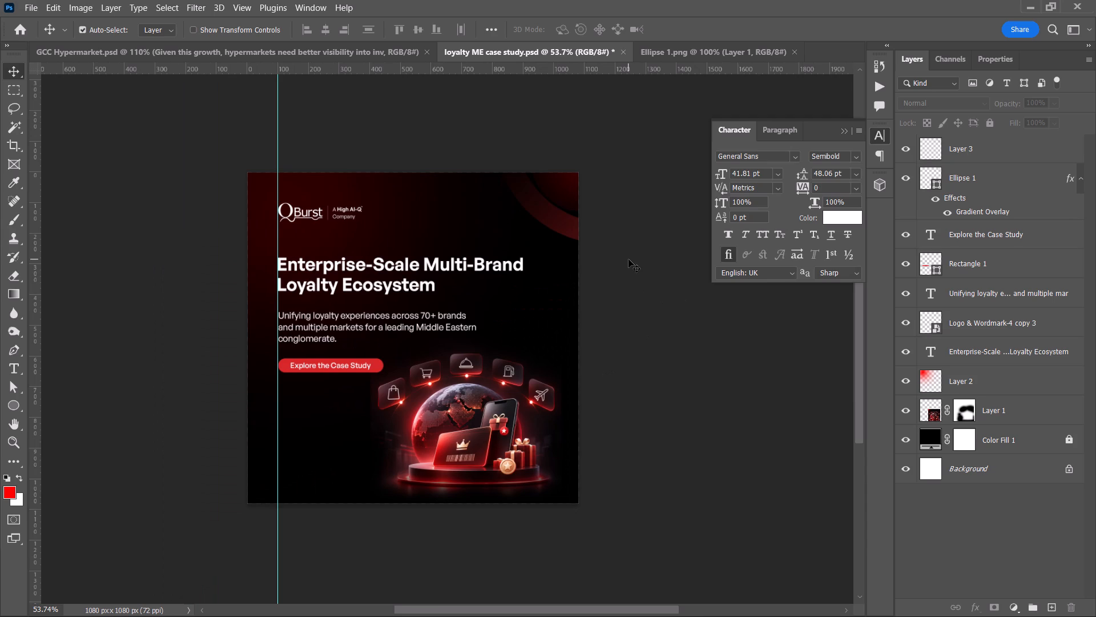
scroll(628, 259, down, 5)
click(562, 131)
key(g)
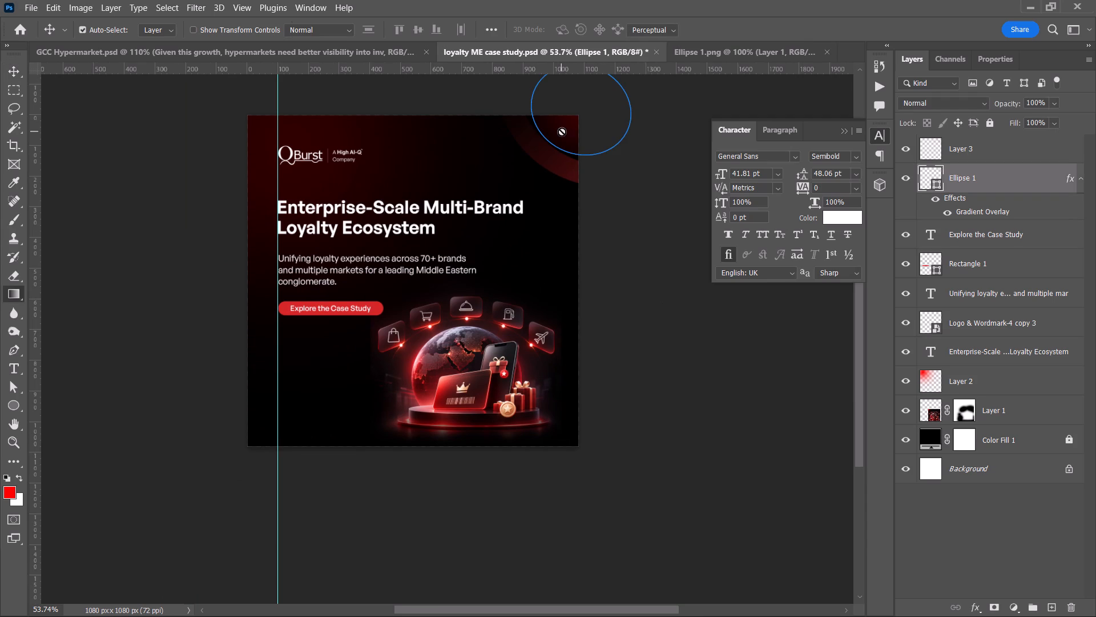
click(990, 213)
alt+scroll(502, 164, up, 1)
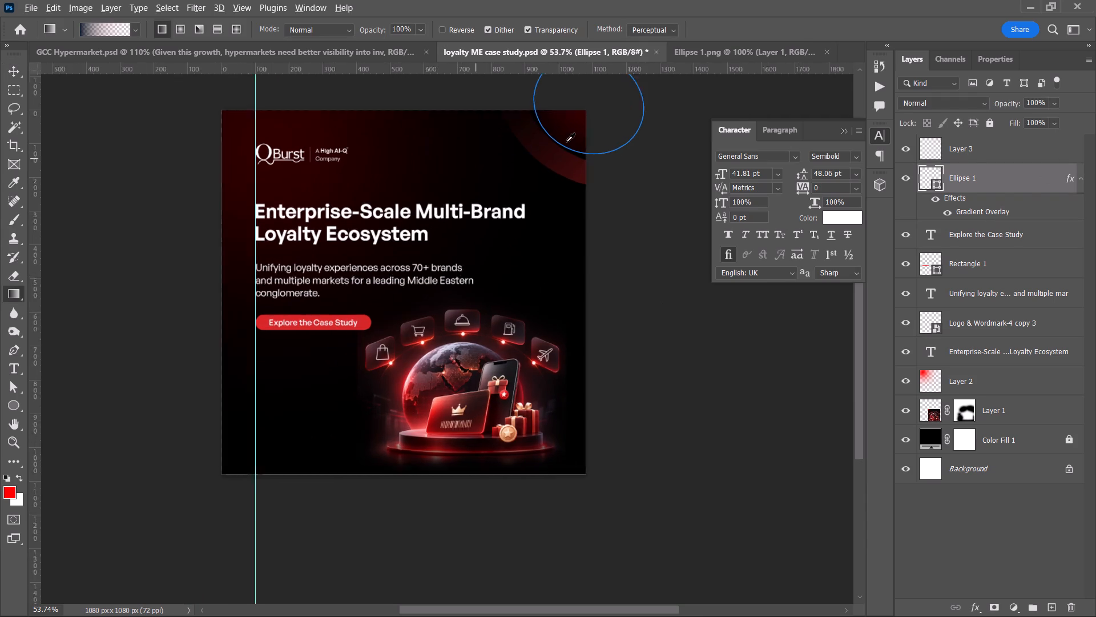
alt+scroll(566, 142, up, 9)
key(space)
drag(604, 133, 483, 223)
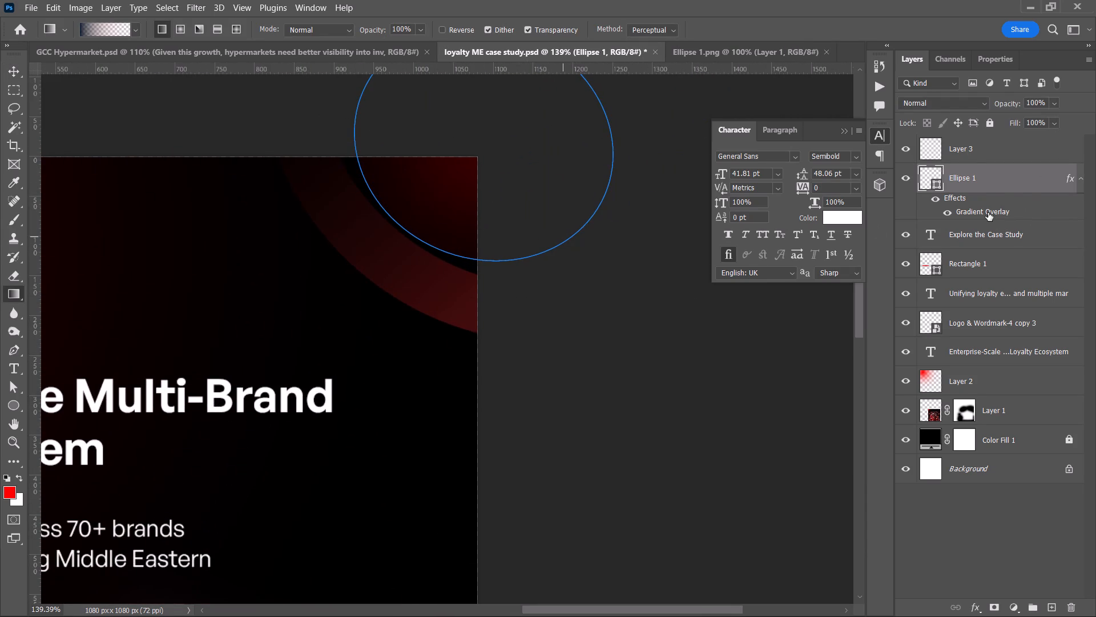
double_click(988, 211)
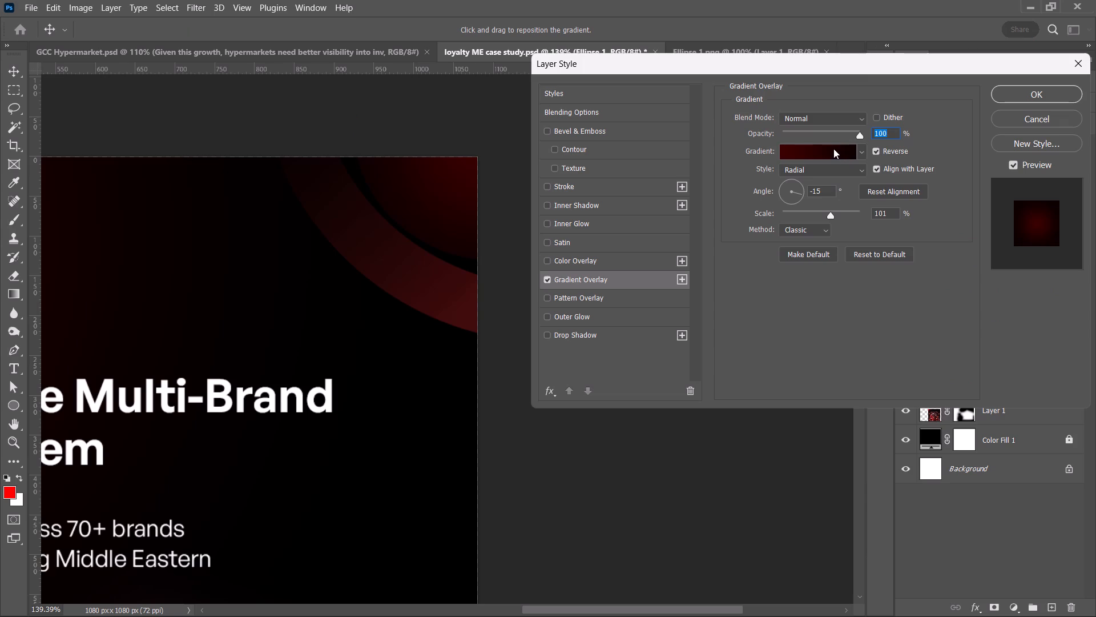
click(833, 149)
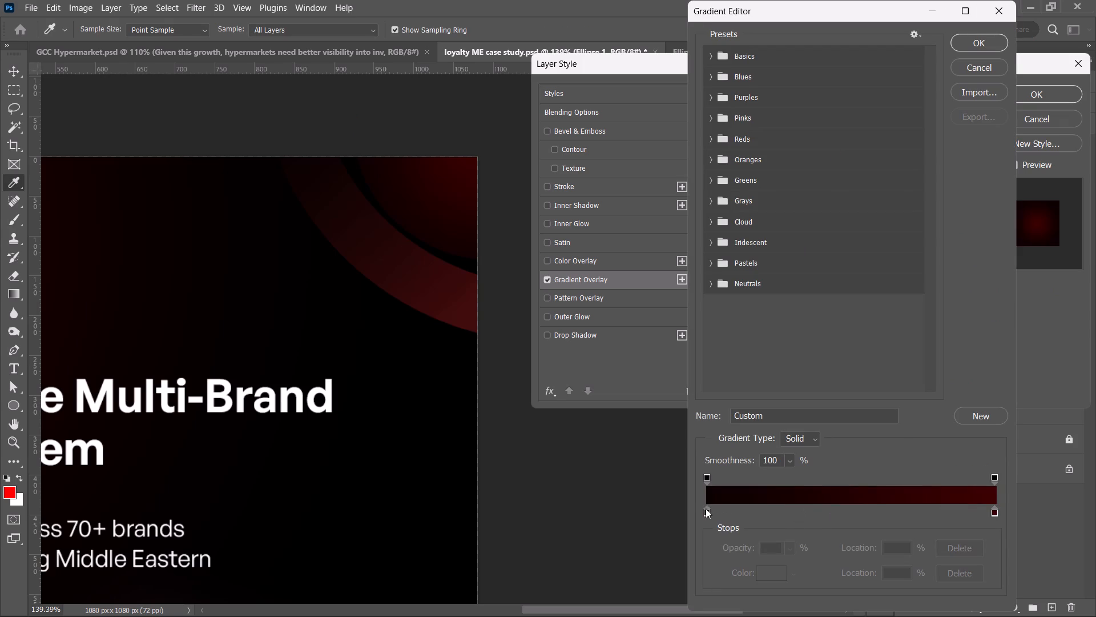
drag(706, 508, 754, 502)
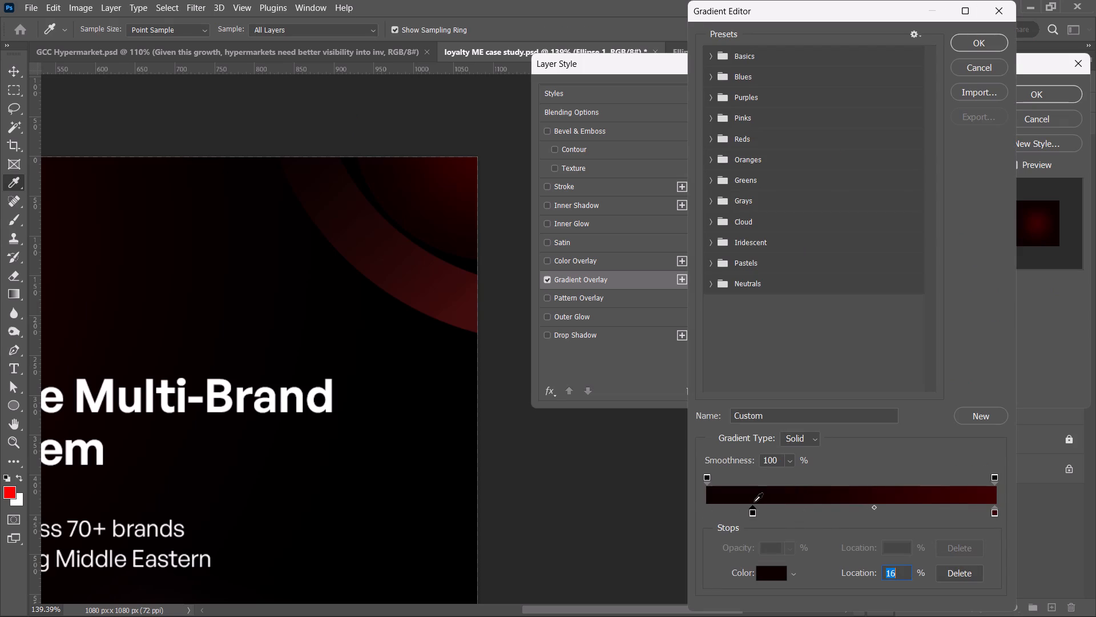
click(974, 50)
click(1033, 94)
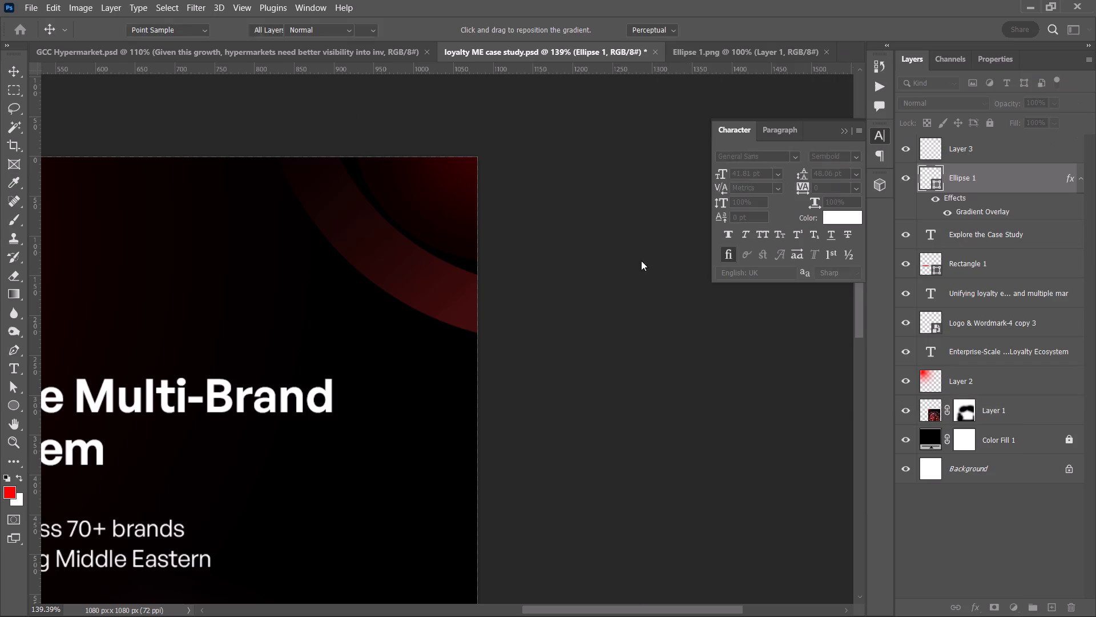
click(643, 386)
click(544, 239)
key(v)
click(640, 368)
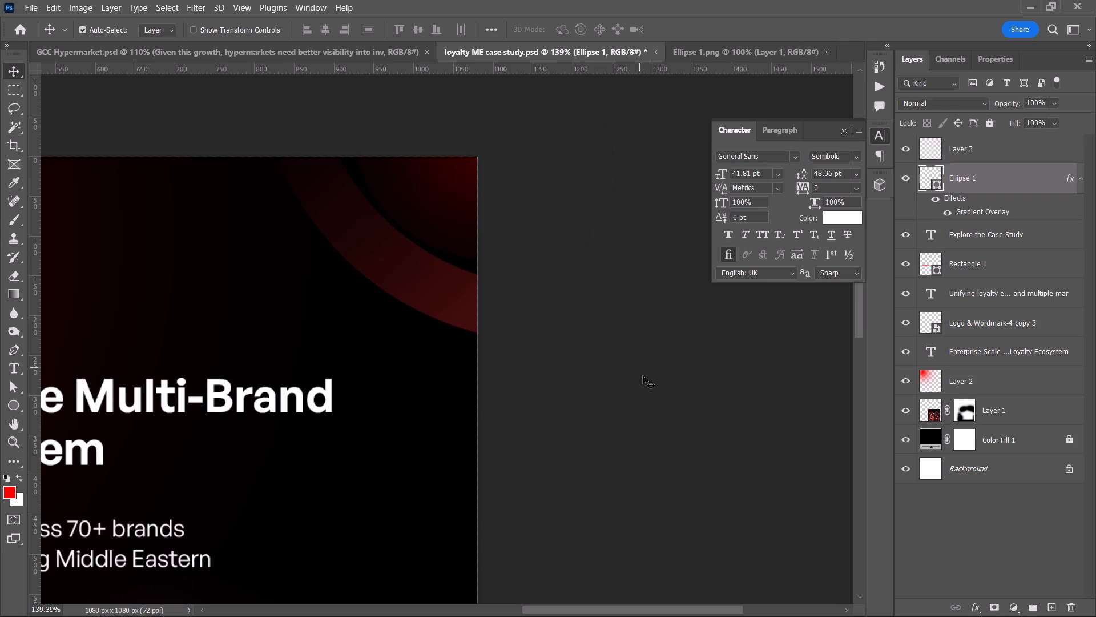
Save the loyalty ME case study document and check the whole composition.
key(ctrl+s)
alt+scroll(643, 381, down, 6)
key(space)
drag(558, 384, 681, 284)
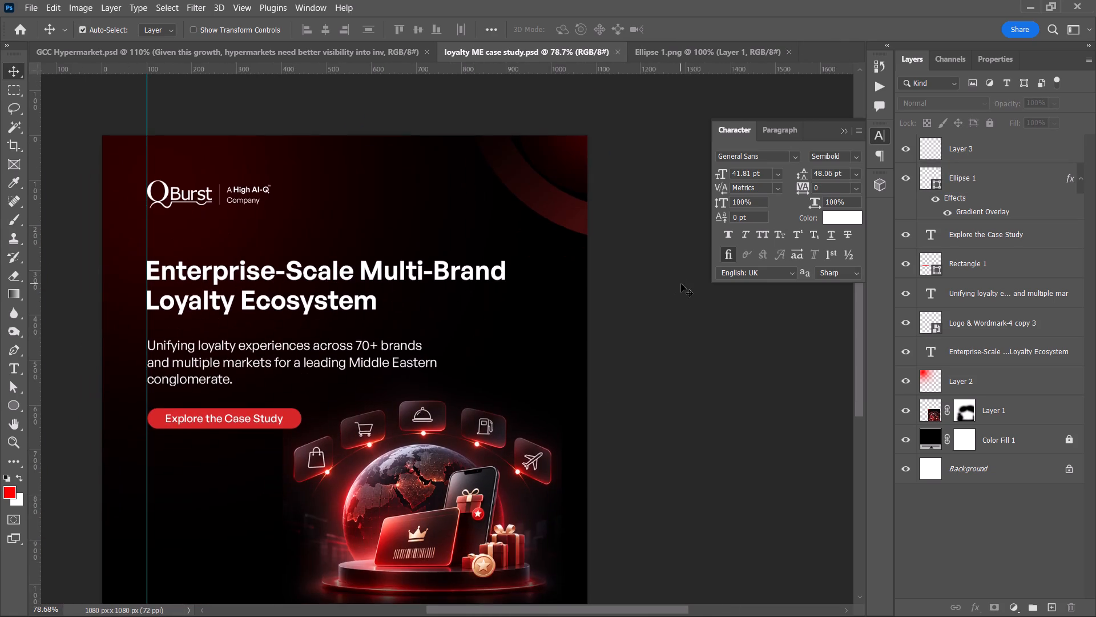
alt+scroll(681, 284, down, 4)
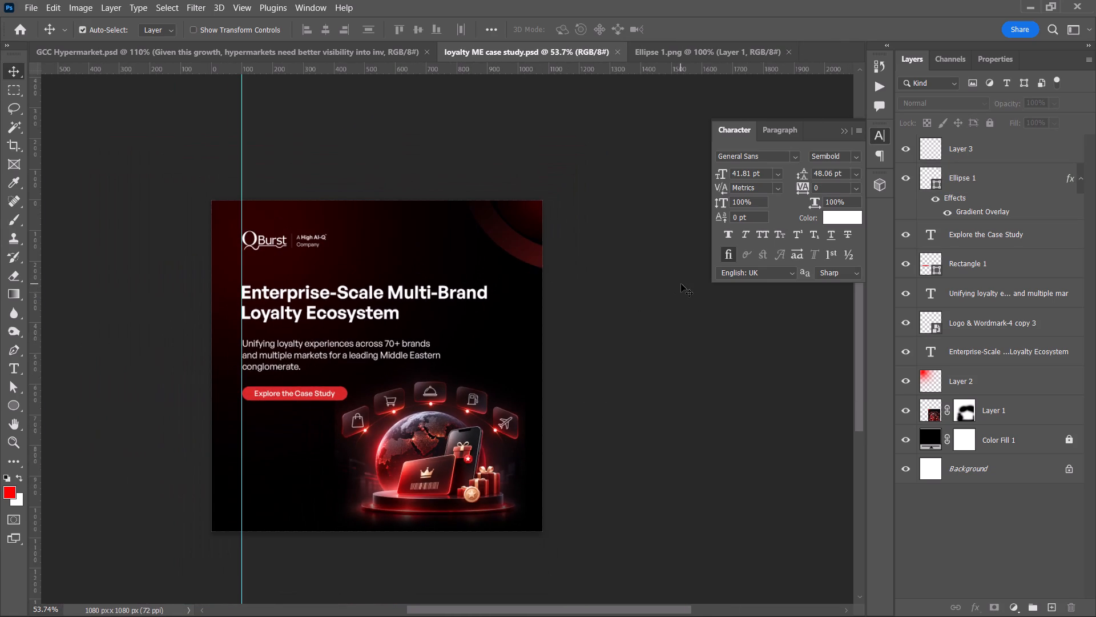
click(681, 284)
key(ctrl+s)
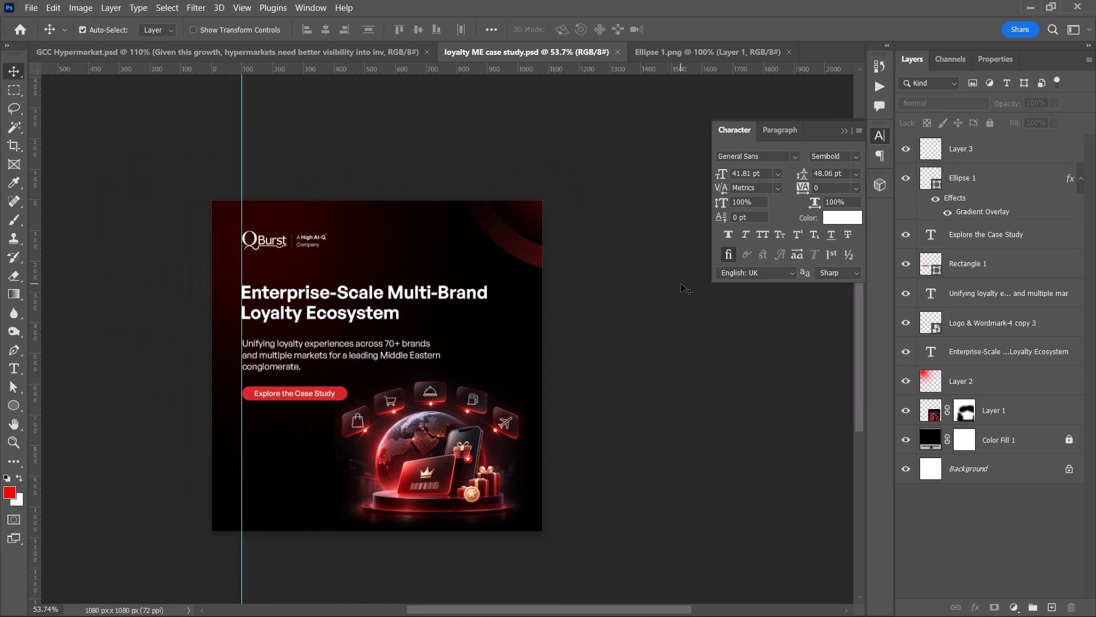
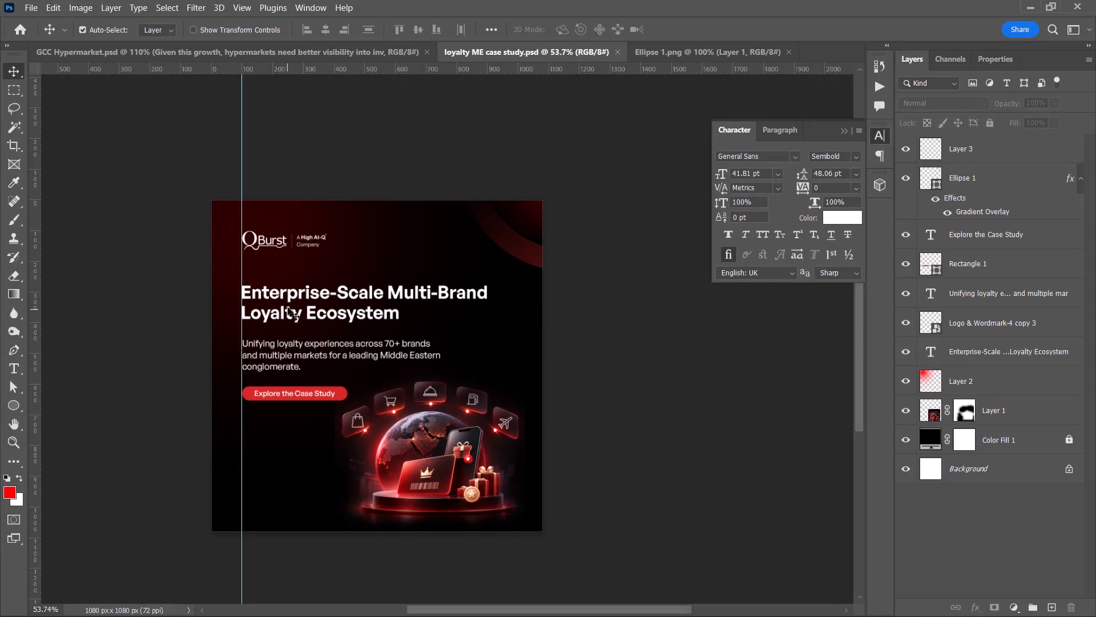
Nudge the headline up 20 px in total and the subheadline up 10 px to adjust the copy spacing.
alt+scroll(286, 304, up, 4)
click(284, 290)
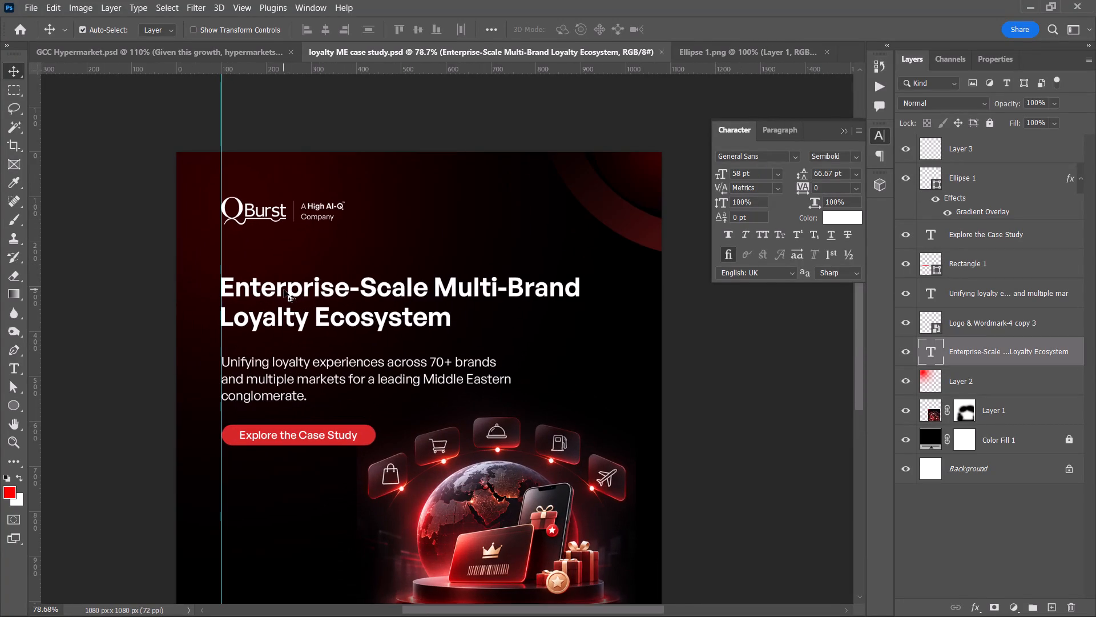
key(shift+Up)
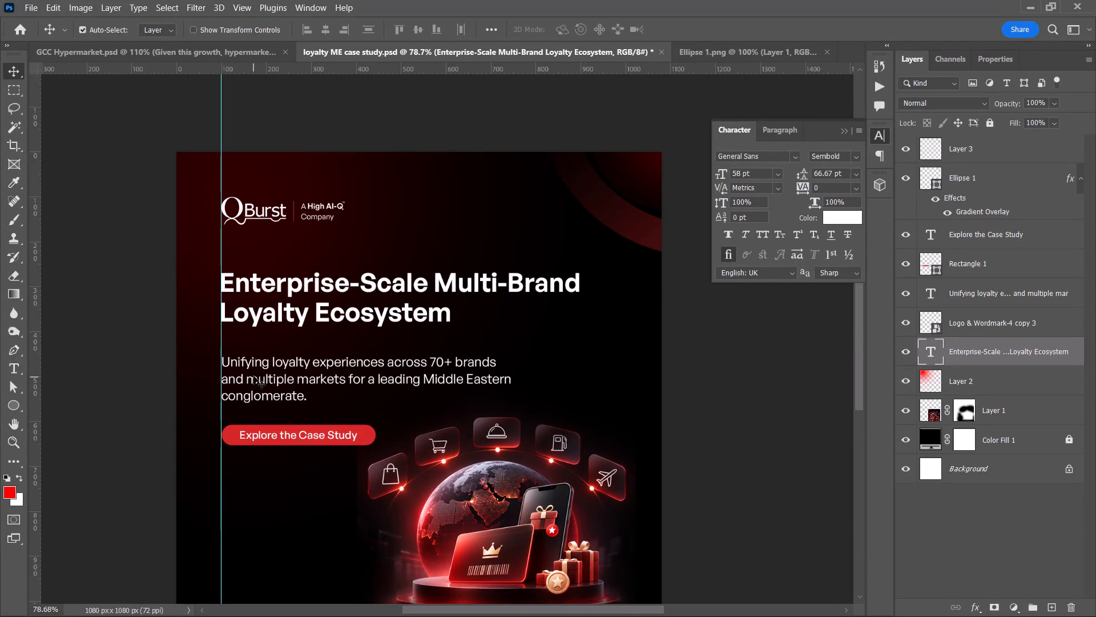
click(253, 376)
key(shift+Up)
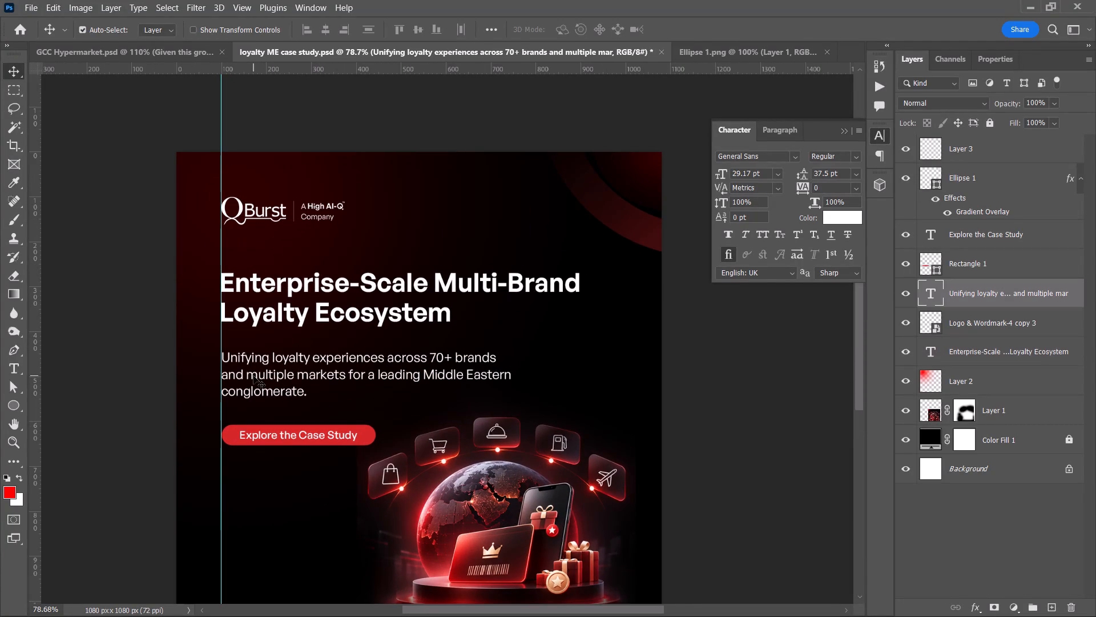
click(264, 294)
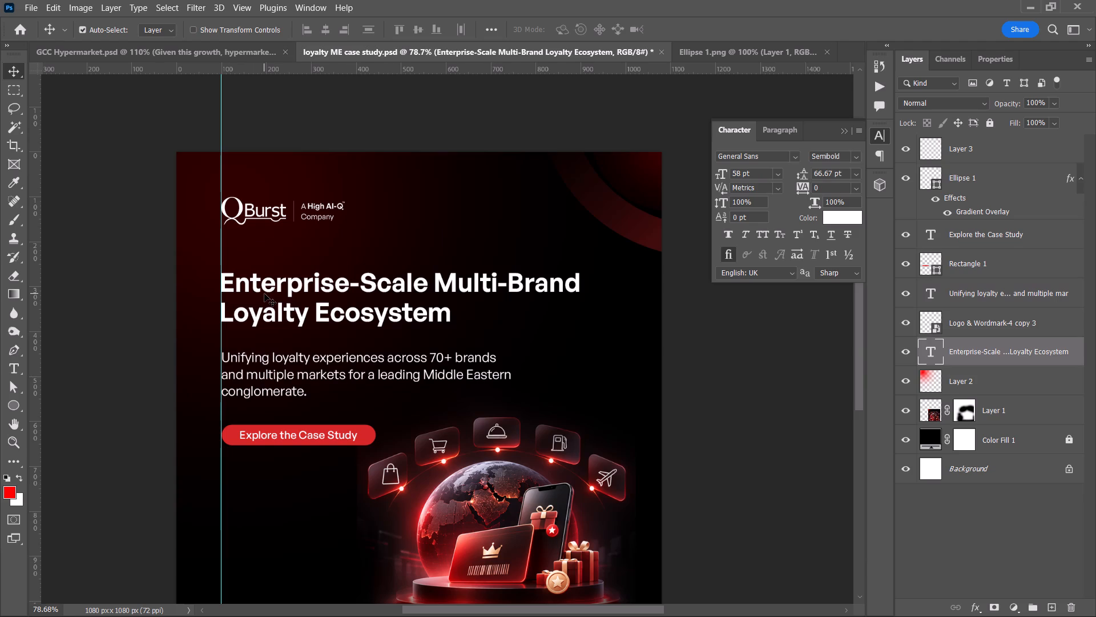
key(shift+Up)
scroll(264, 294, down, 4)
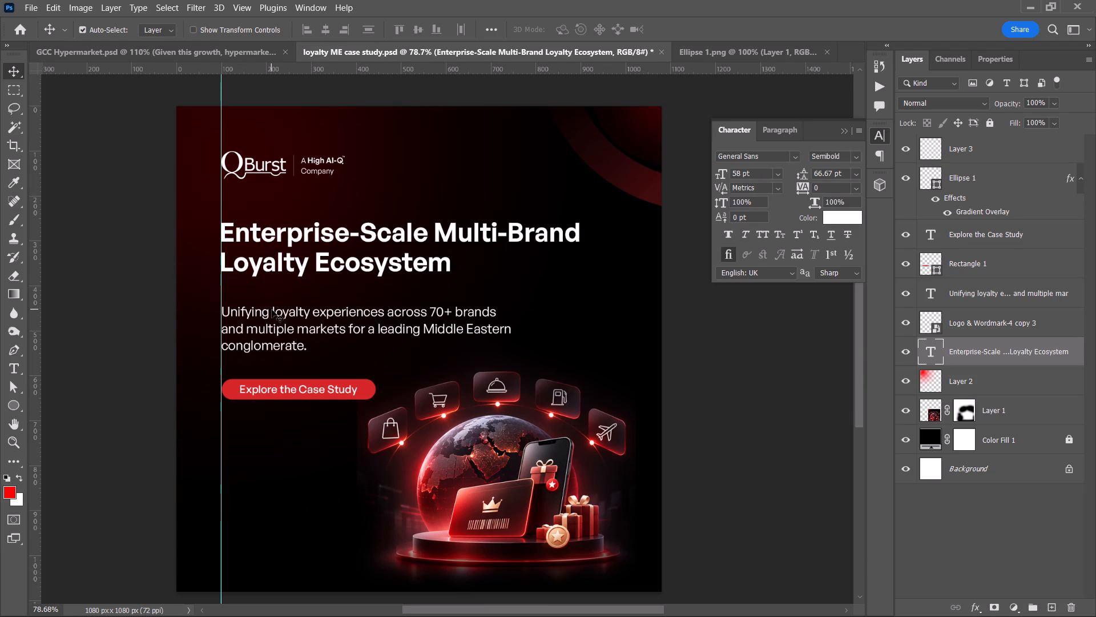
click(761, 411)
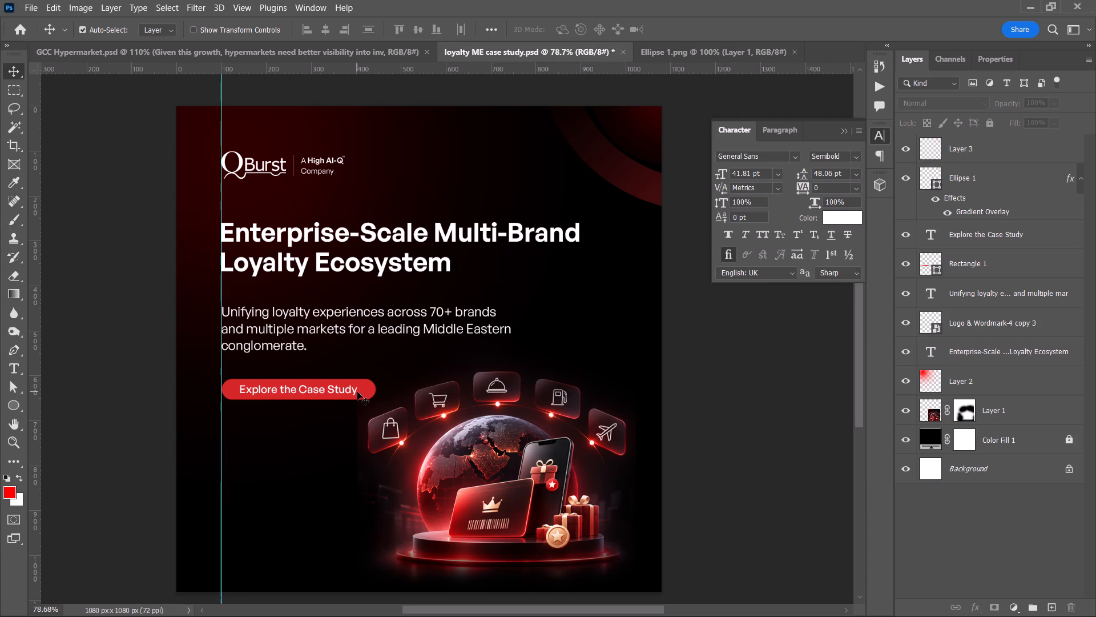
Save the loyalty ME case study document and check the whole composition.
key(ctrl+s)
key(space)
drag(741, 430, 708, 432)
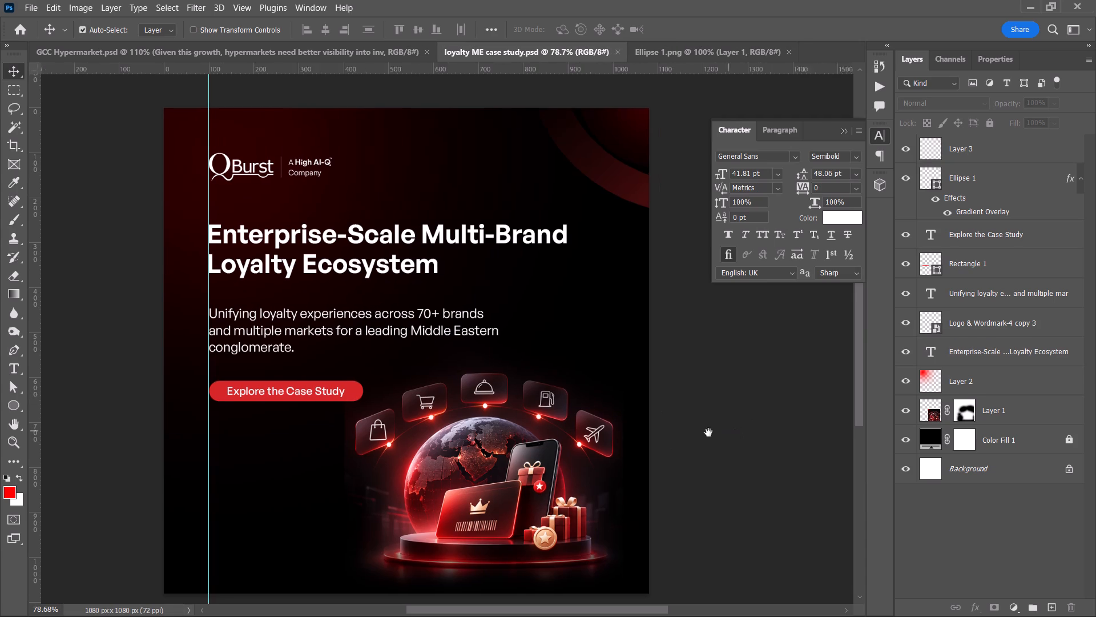
drag(708, 432, 676, 434)
key(space)
drag(662, 383, 647, 384)
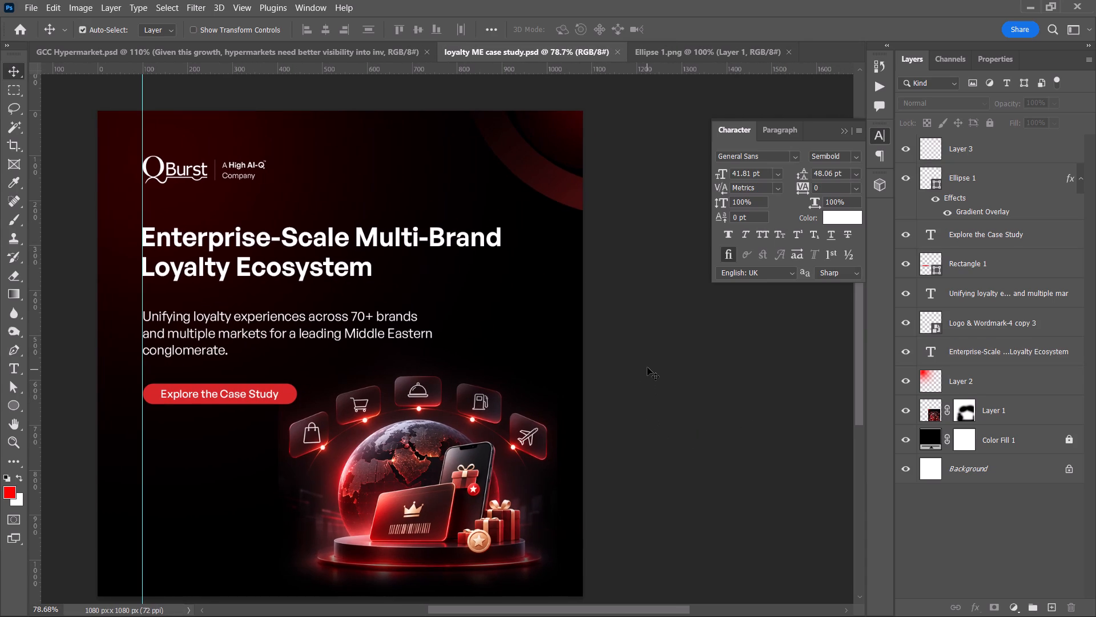
key(ctrl+s)
alt+scroll(632, 366, down, 3)
key(space)
drag(684, 368, 668, 366)
click(434, 422)
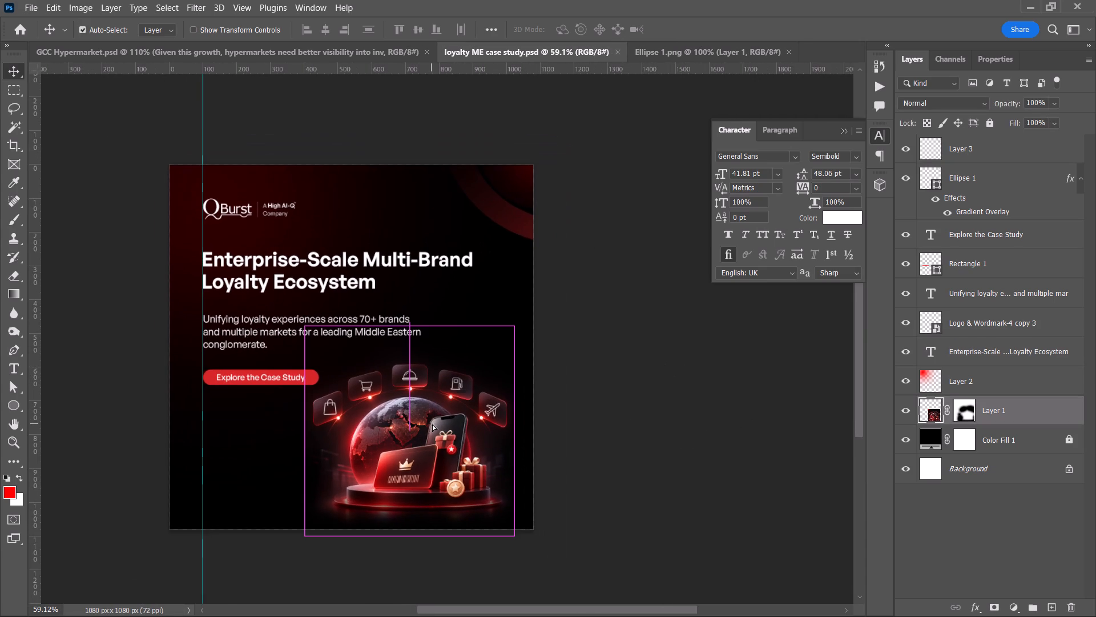
click(606, 406)
key(ctrl+s)
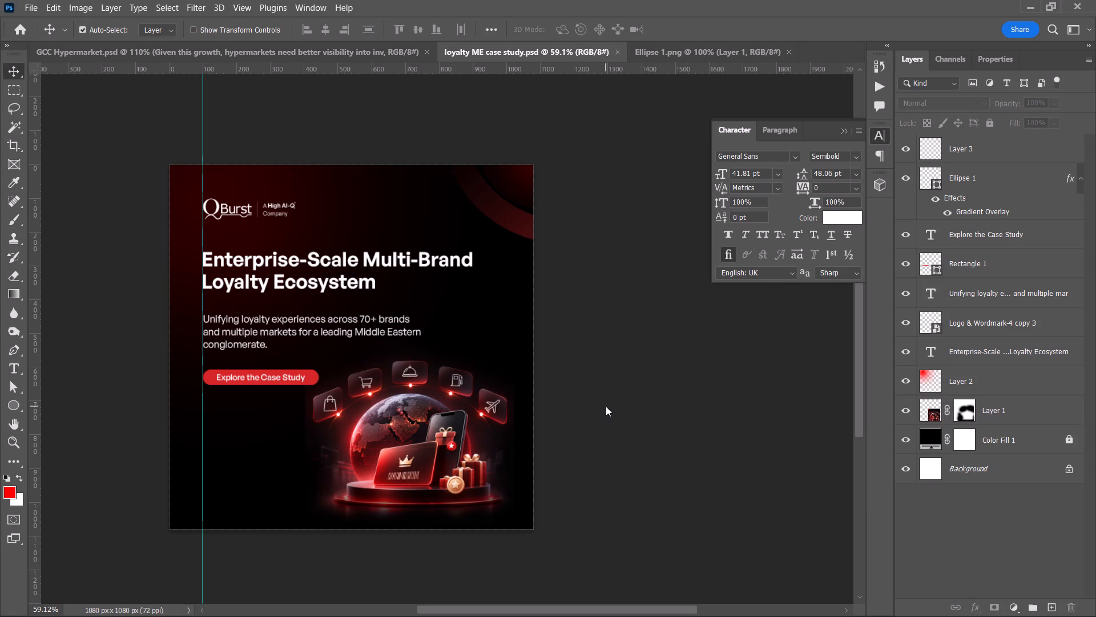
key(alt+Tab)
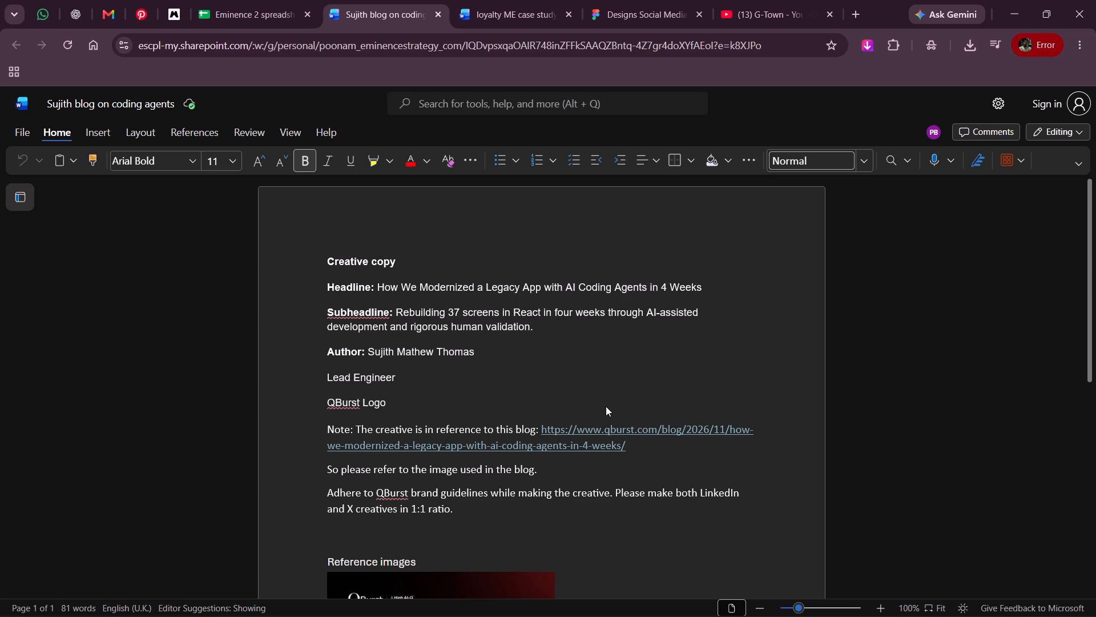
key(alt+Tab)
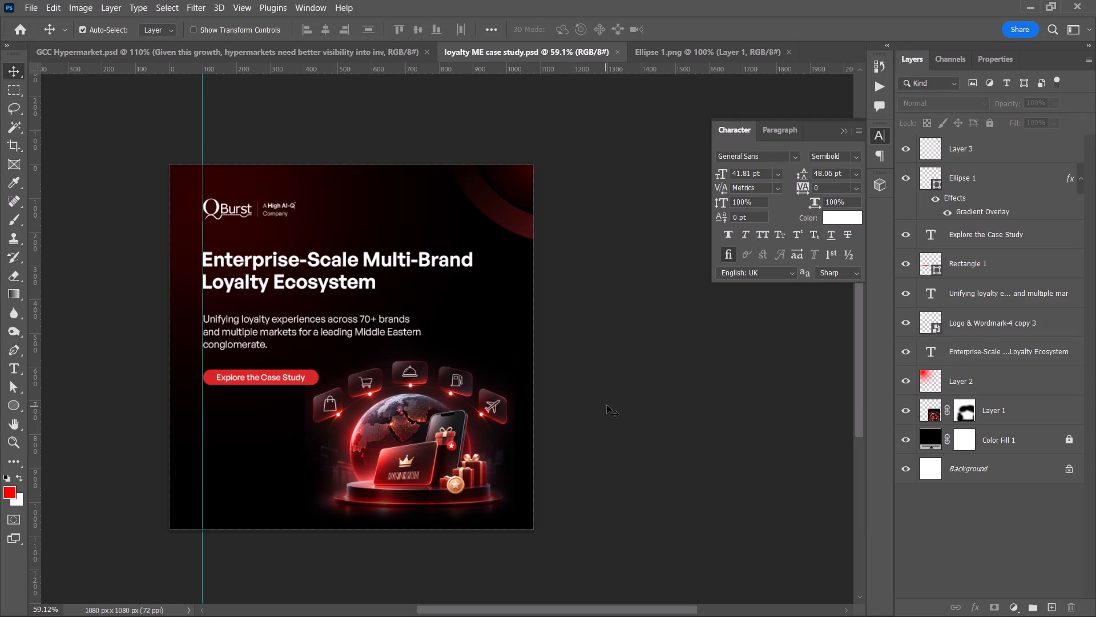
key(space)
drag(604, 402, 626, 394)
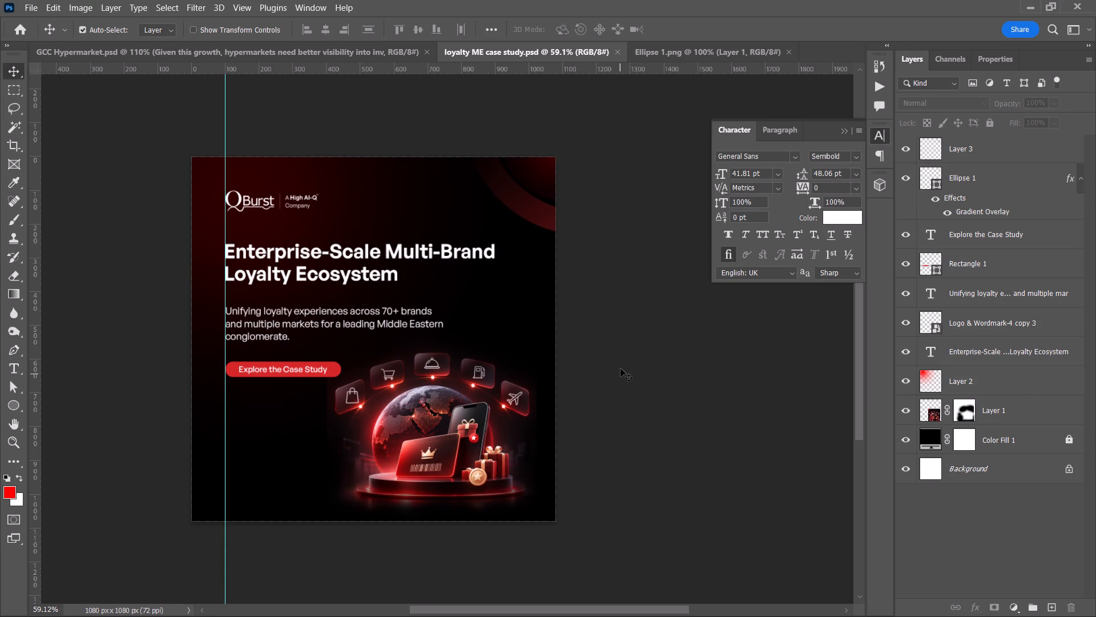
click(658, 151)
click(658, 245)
Close the Ellipse 1.png image and save the loyalty ME case study document.
key(ctrl+s)
click(667, 56)
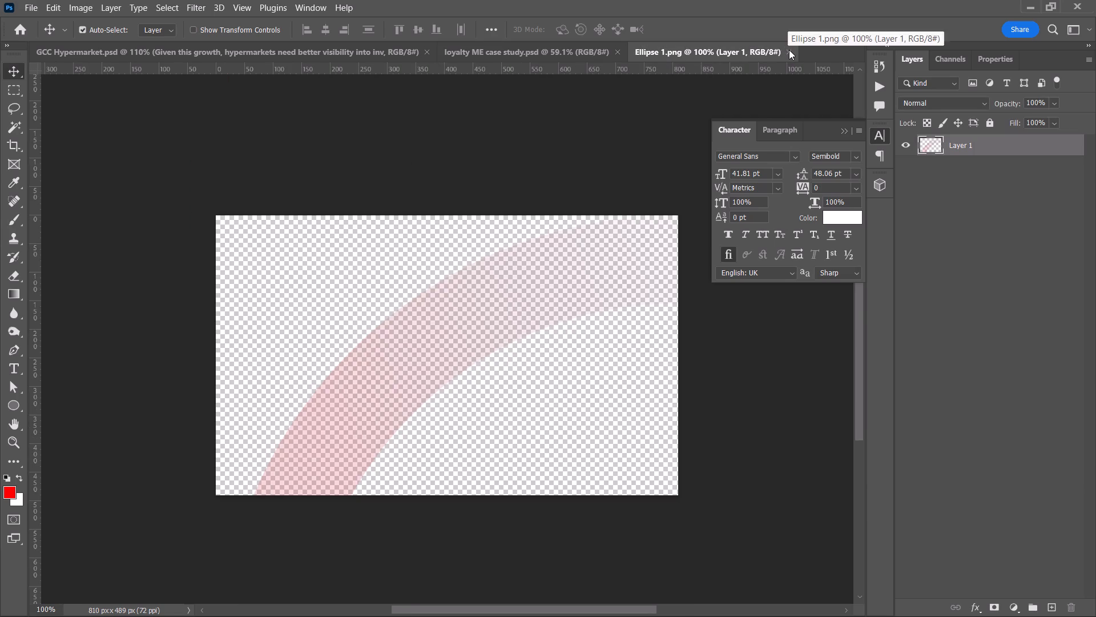
click(789, 51)
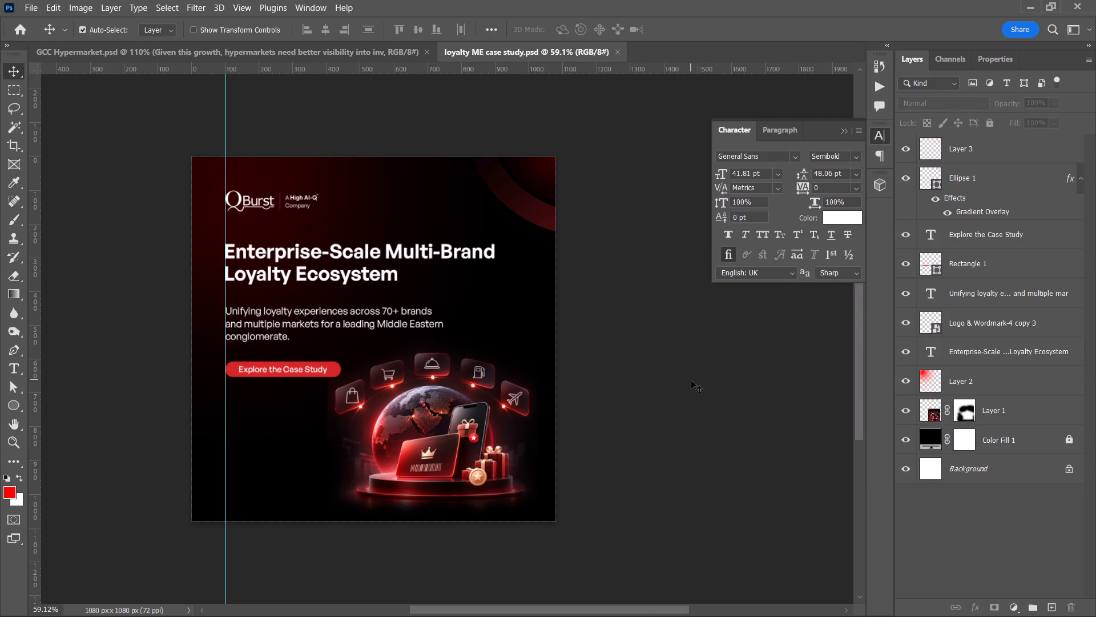
key(space)
drag(691, 380, 673, 380)
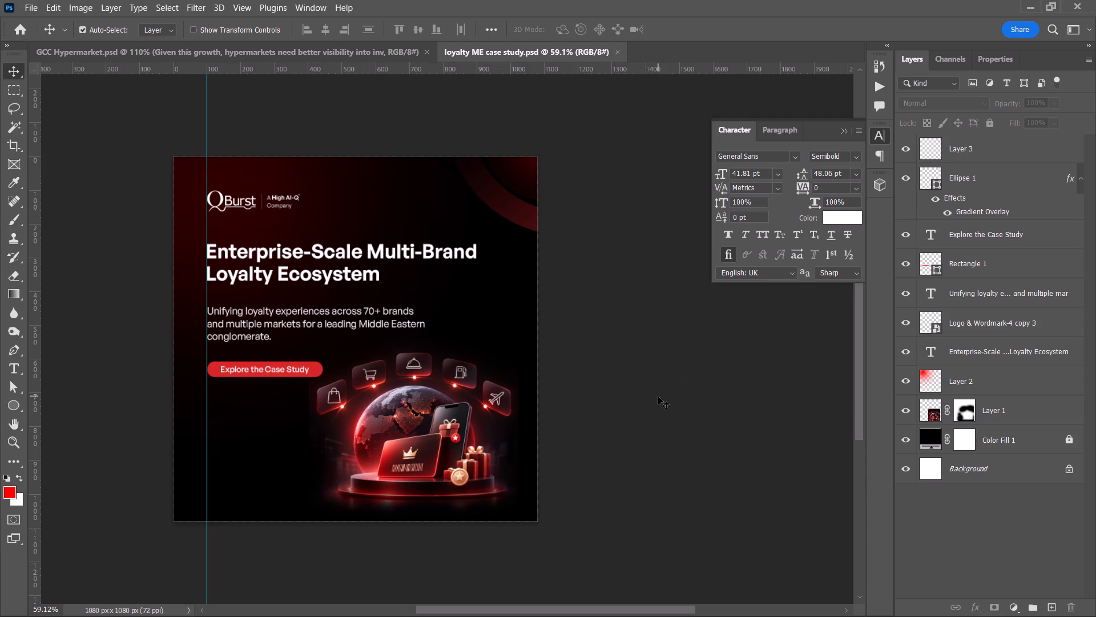
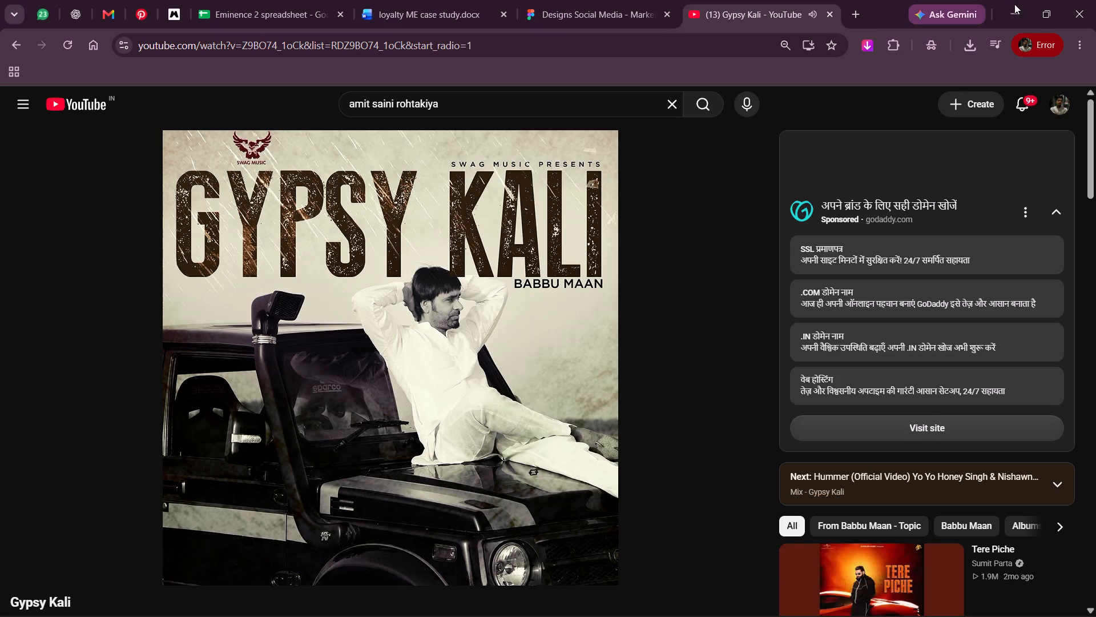
click(1016, 4)
key(space)
drag(631, 400, 654, 400)
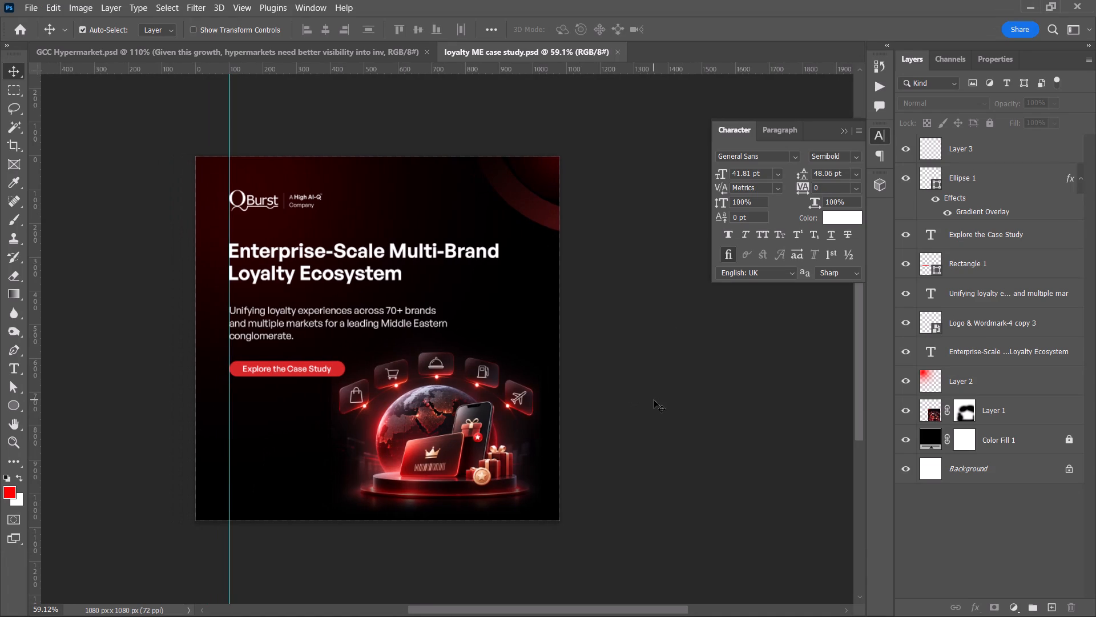
key(ctrl+s)
Create a new 1080 x 1080 px document with a resolution of 72 pixels/inch.
key(ctrl+n)
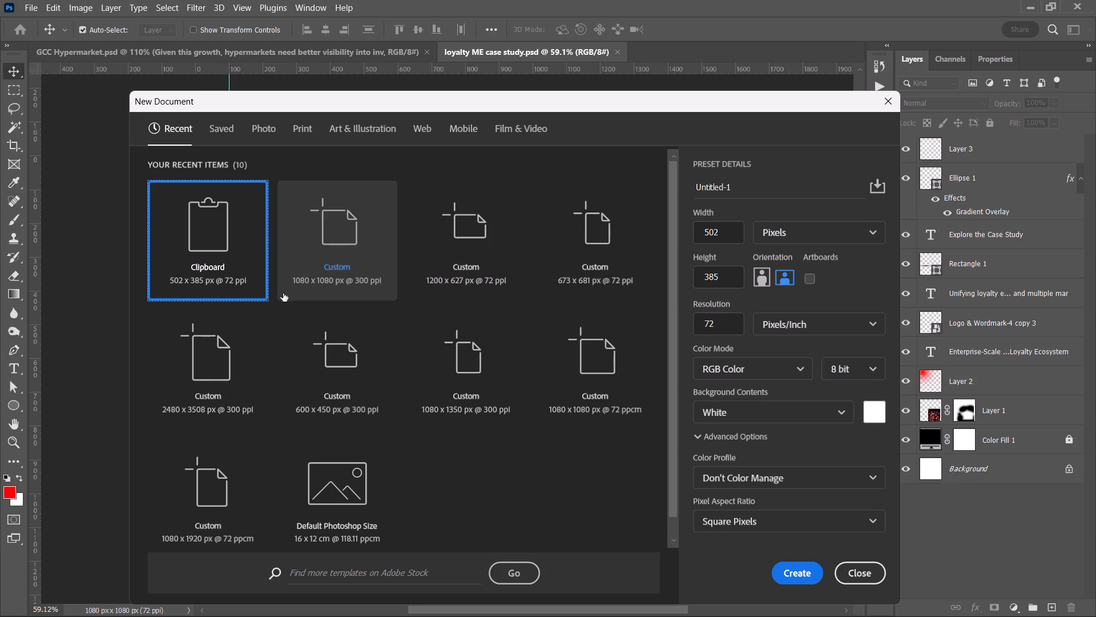
click(315, 237)
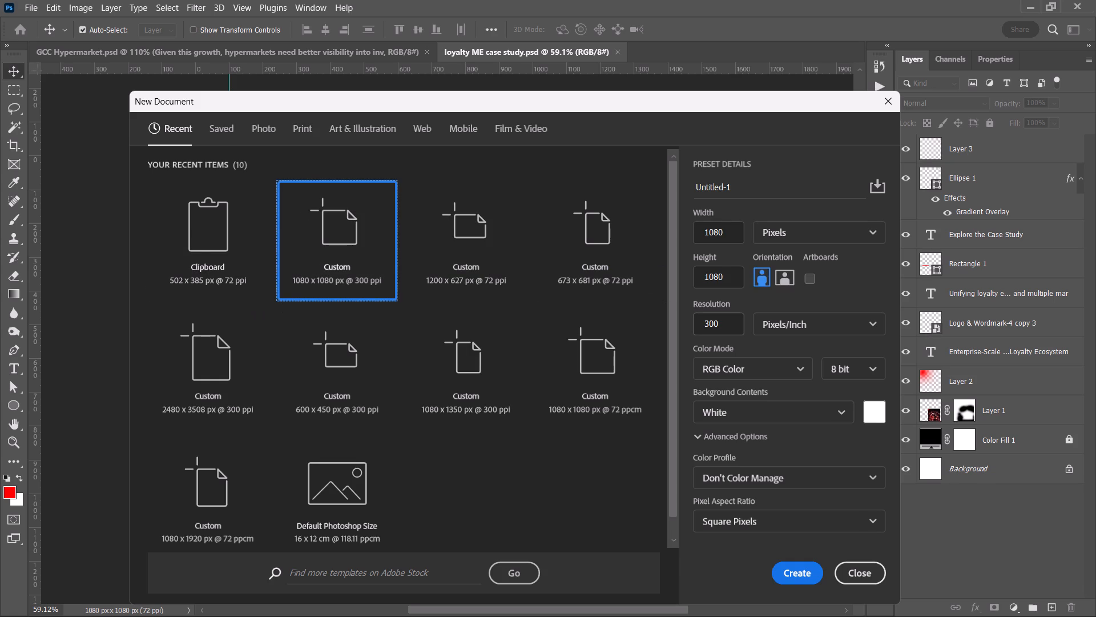
double_click(734, 320)
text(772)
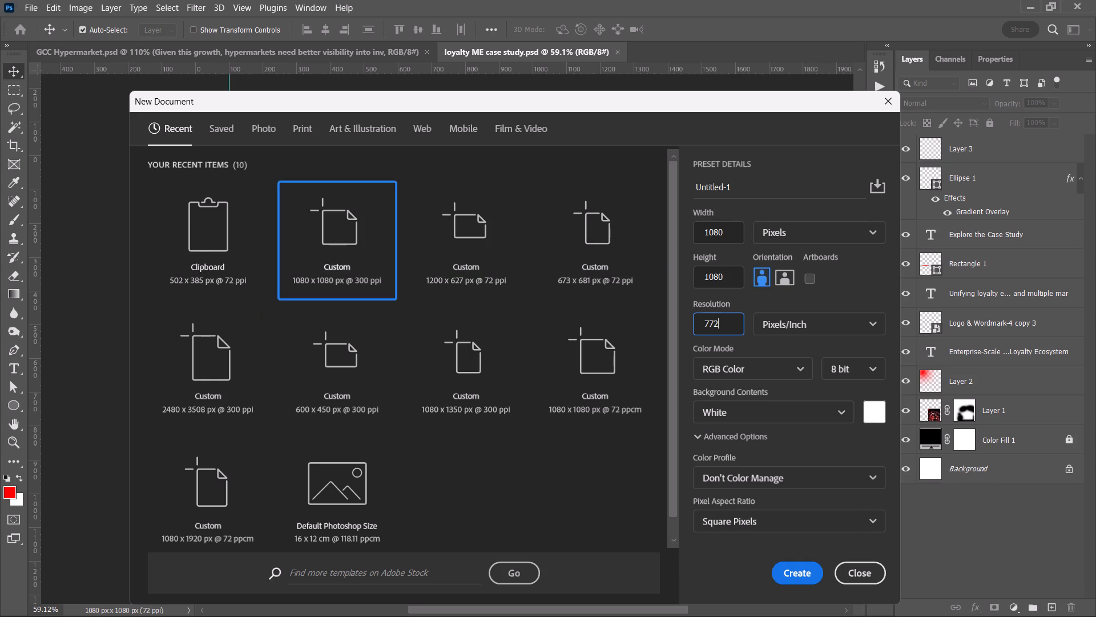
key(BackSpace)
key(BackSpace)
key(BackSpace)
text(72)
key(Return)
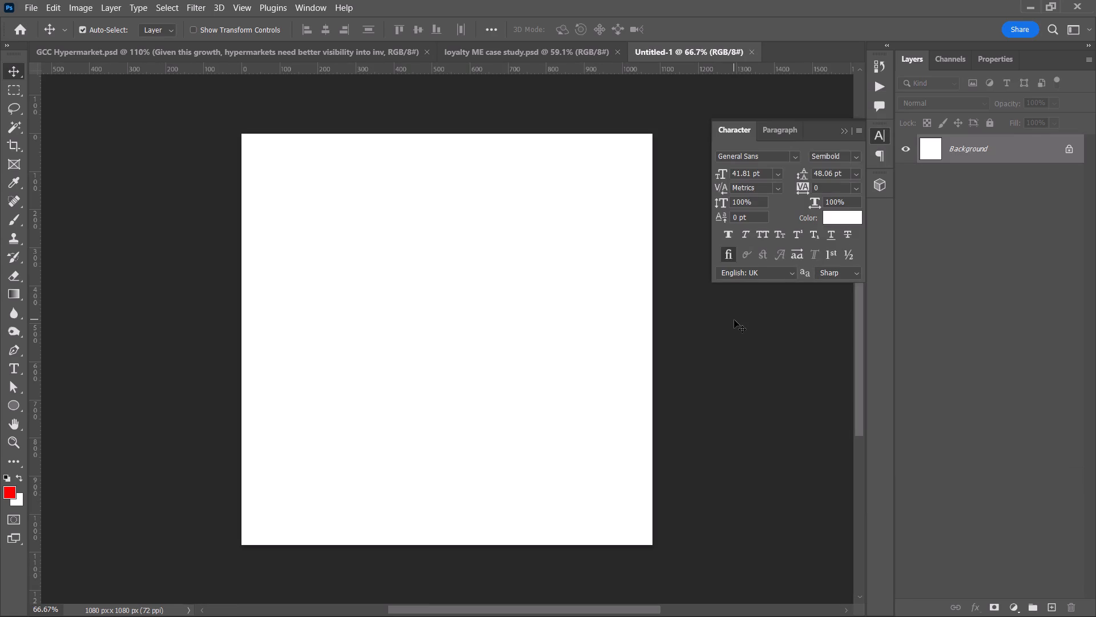
Add a solid colour fill layer in black (000000) above the white background.
click(1014, 612)
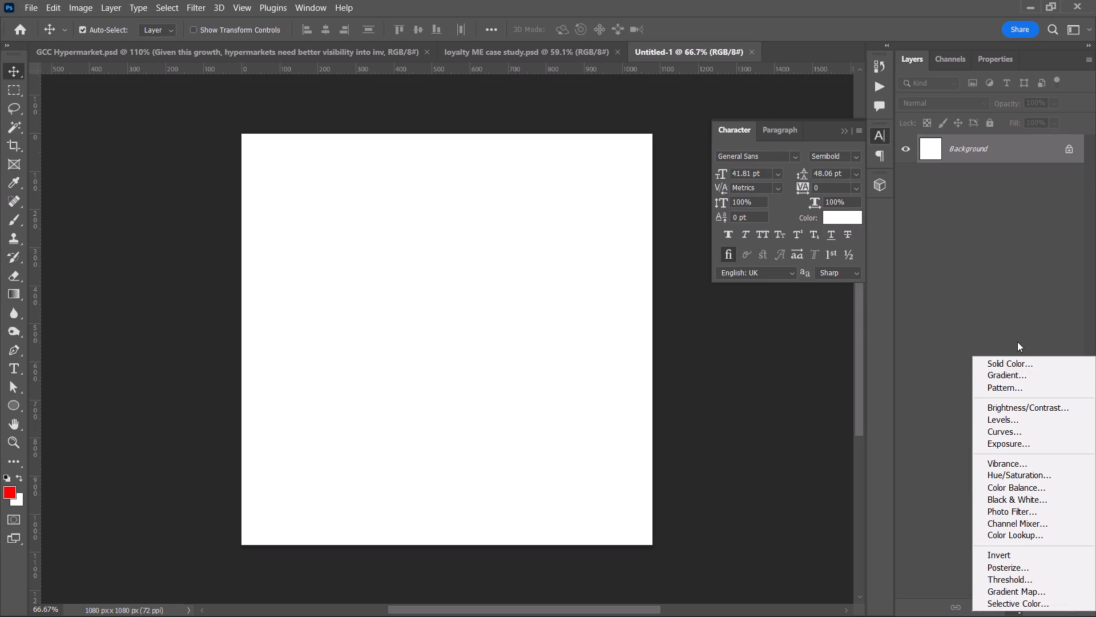
click(1036, 361)
drag(871, 217, 539, 324)
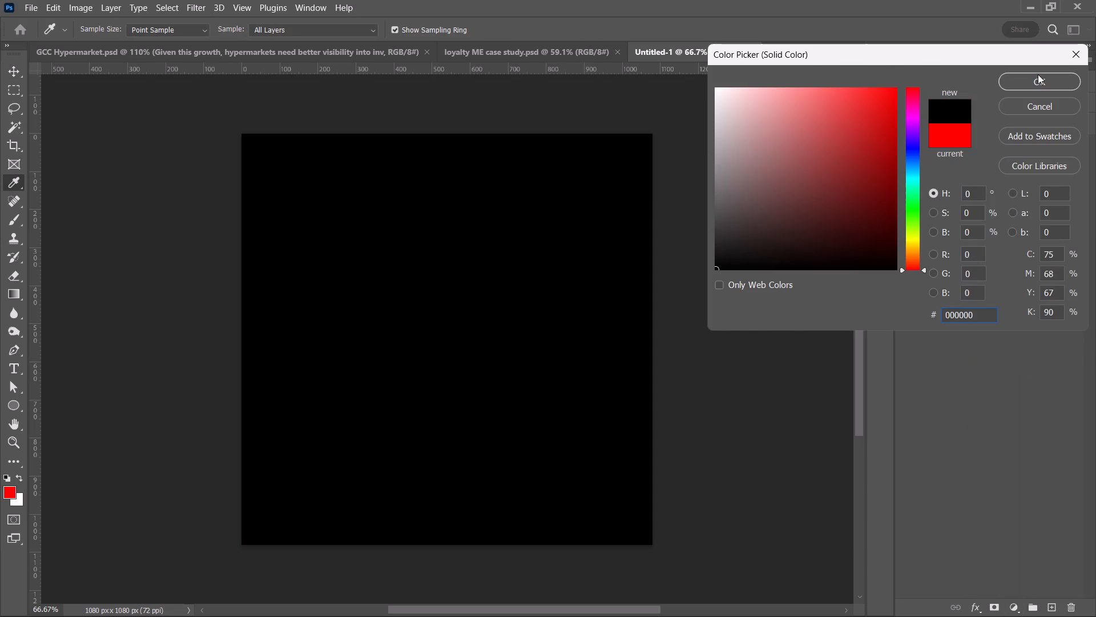
click(1038, 74)
Collapse the floating Character panel and leave no layer selected.
click(758, 350)
click(848, 129)
click(741, 115)
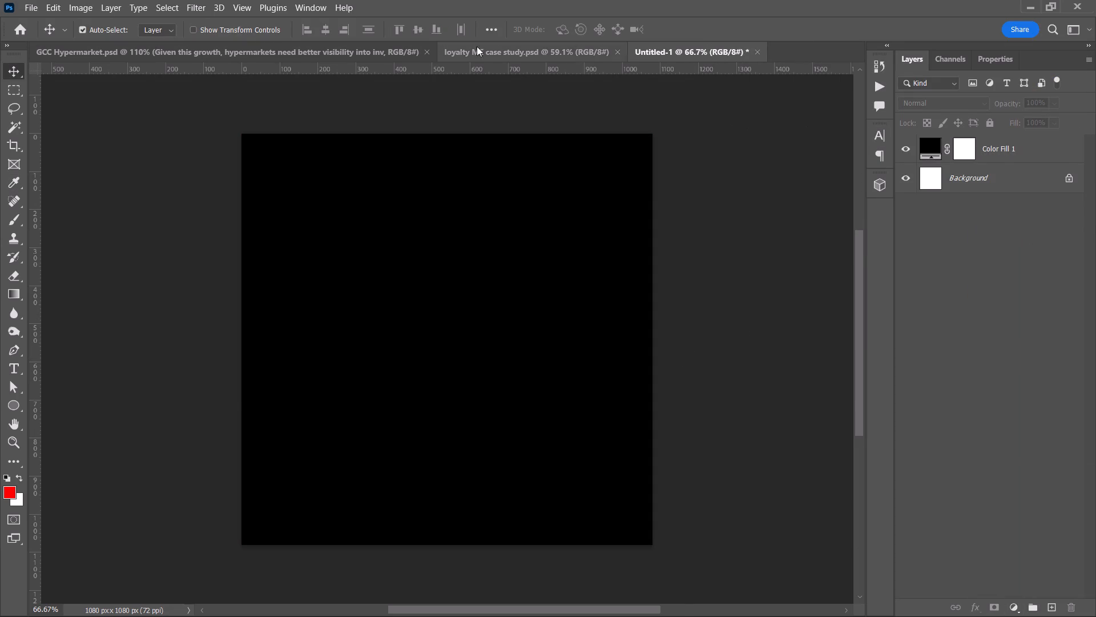
Return to the loyalty ME case study document and save it.
click(506, 47)
key(ctrl+s)
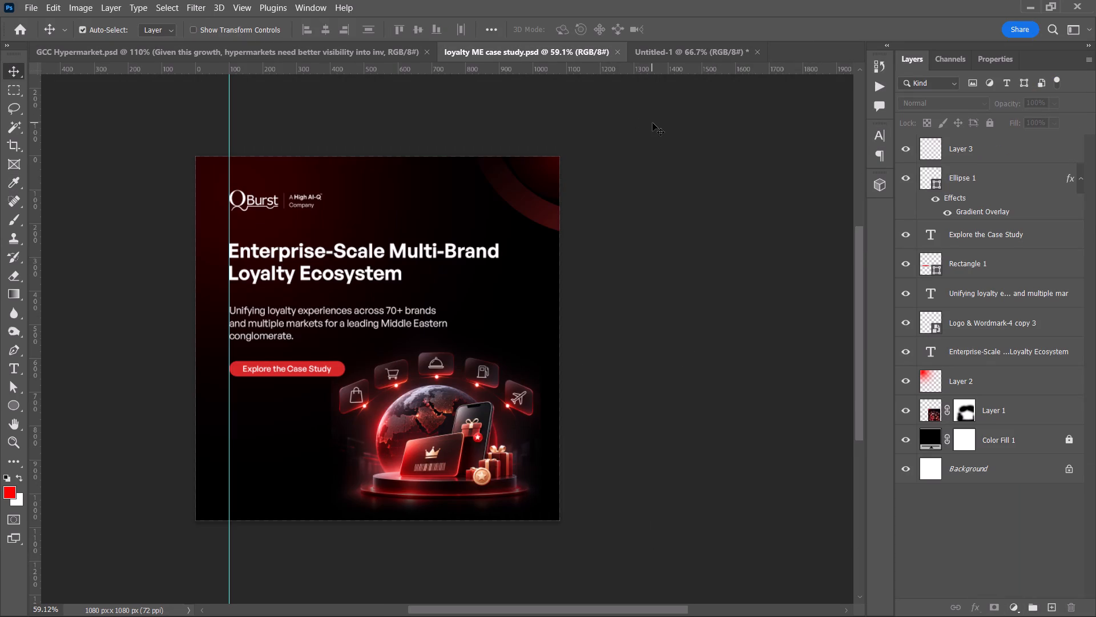
Switch to the Chrome browser window.
key(alt+Tab)
click(26, 7)
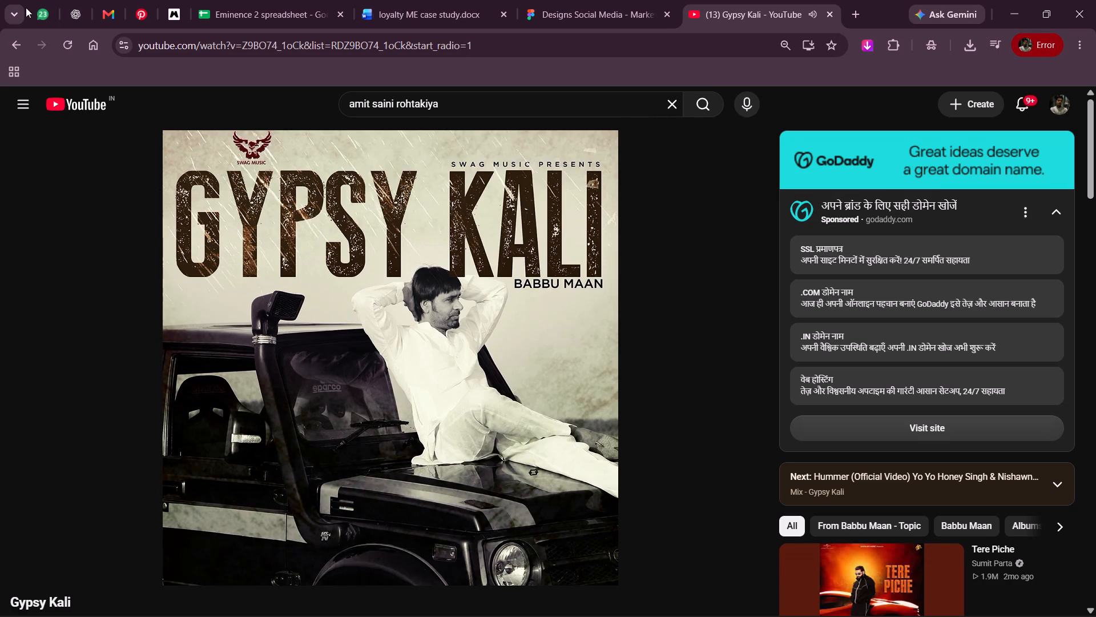